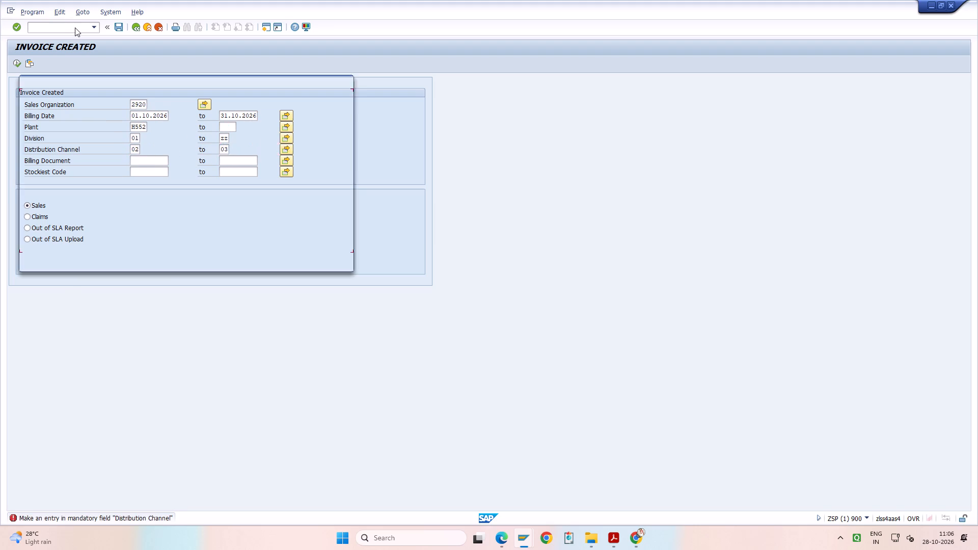
Add 09 as a single value in the Distribution Channel multiple selection.
type("09")
key("F8")
Add plant 0552 as a second single value in the Plant multiple selection.
key("Up")
key("Up")
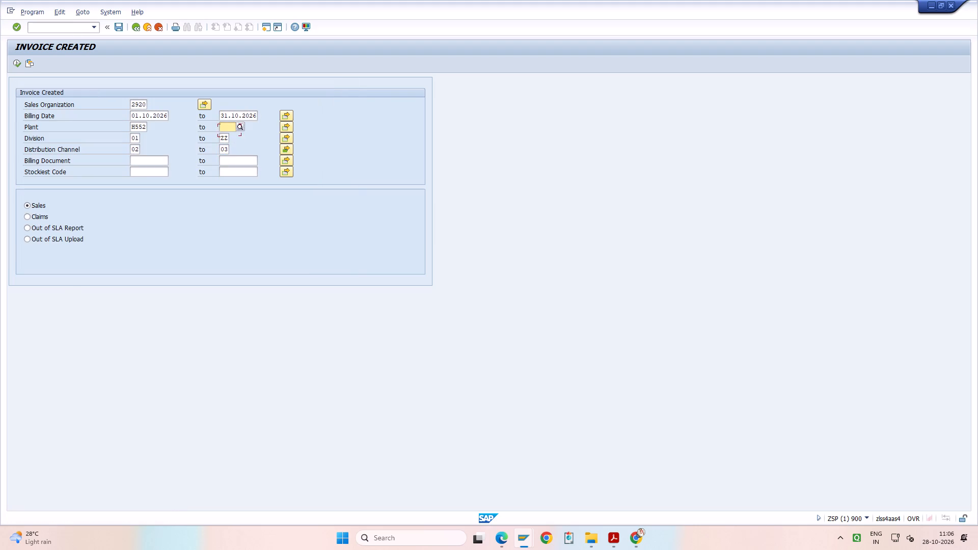
key("Tab")
key("space")
key("Down")
type("0552")
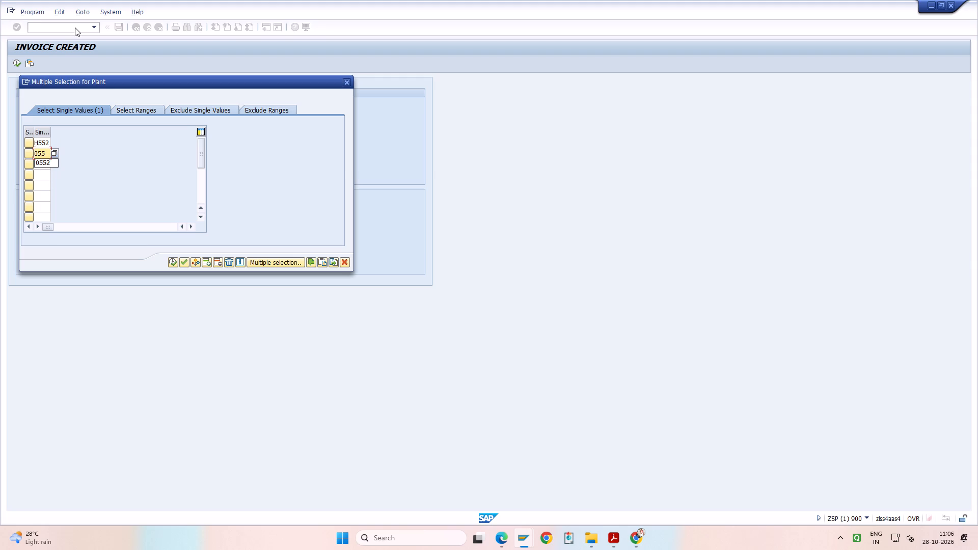
key("F8")
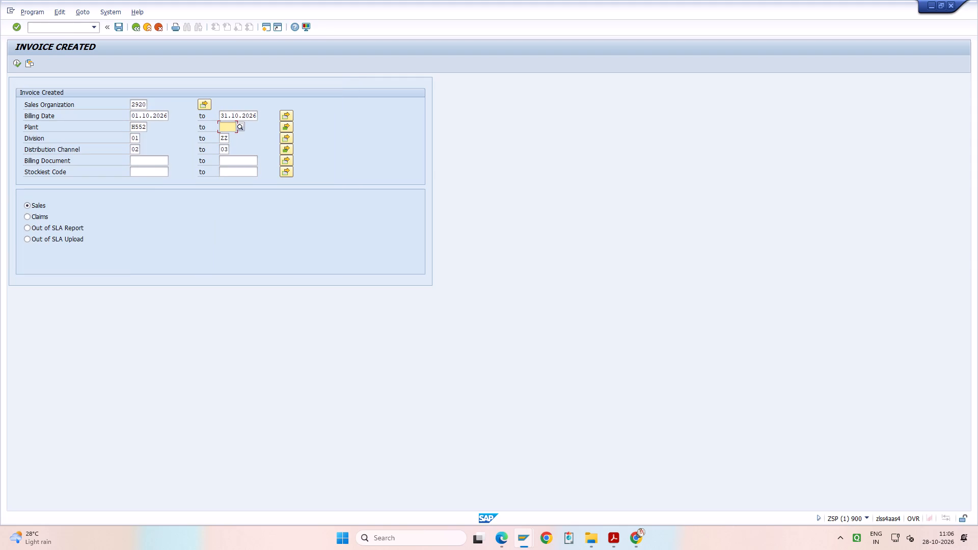
Check the single values entered in the Distribution Channel multiple selection.
key("Down")
key("Down")
key("Tab")
key("space")
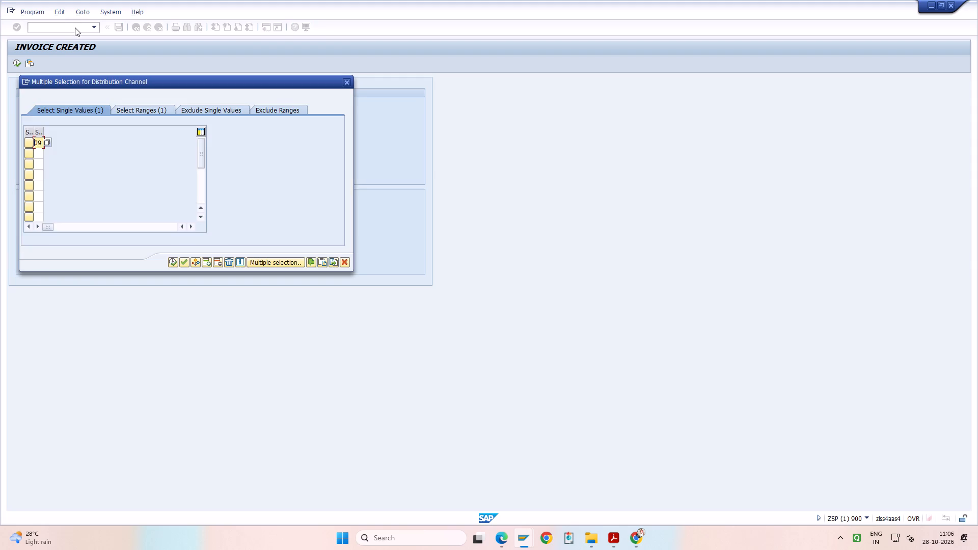
key("F8")
Add 1000 as a second single value in the Sales Organization multiple selection.
key("Up")
key("Up")
key("Up")
key("Up")
key("Up")
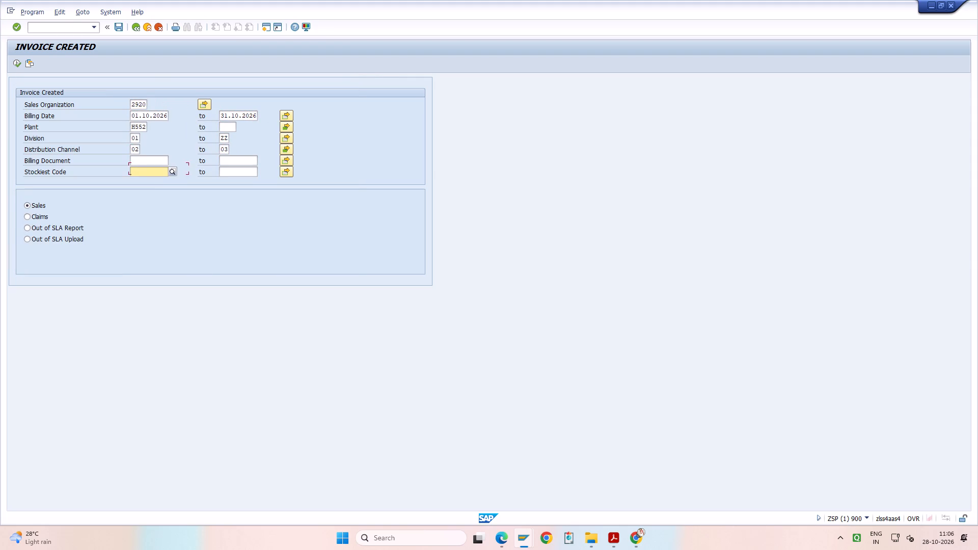
key("Up")
key("Up")
key("Up")
key("Up")
key("Up")
key("Up")
key("Tab")
key("space")
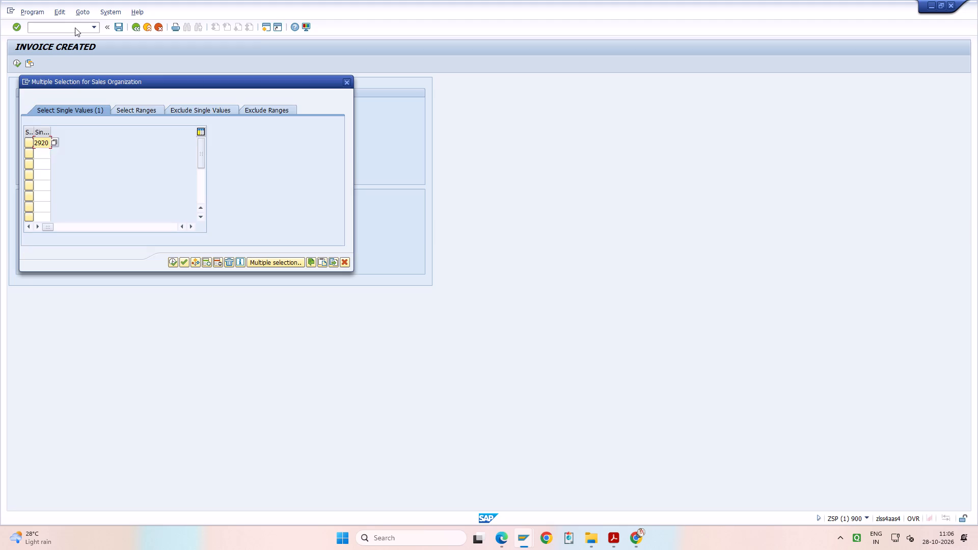
key("Down")
type("1000")
key("F8")
Run the Invoice Created report for Sales with the entered selection criteria.
key("F8")
key("F8")
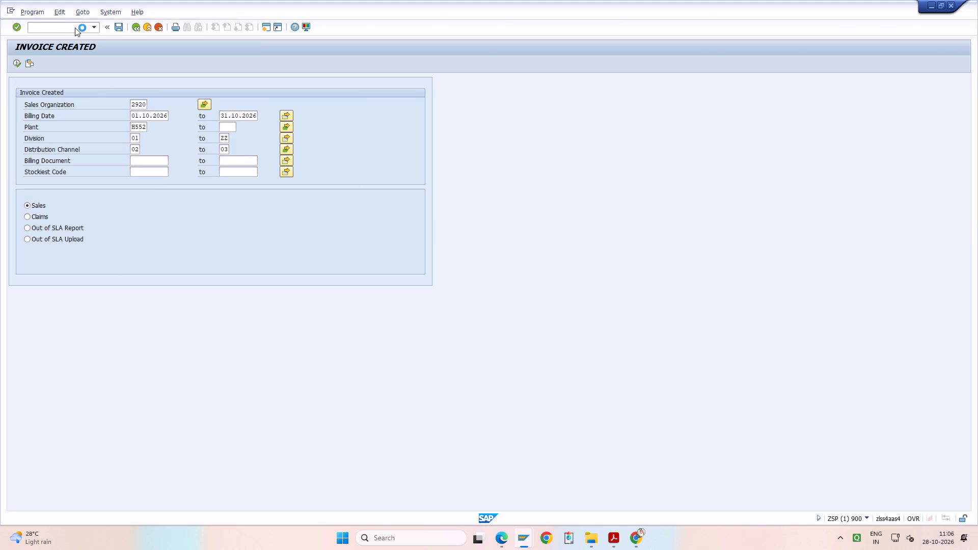
Apply the //DELIVERY layout, described as Goods Delivery data, to the invoice list.
left_click(169, 61)
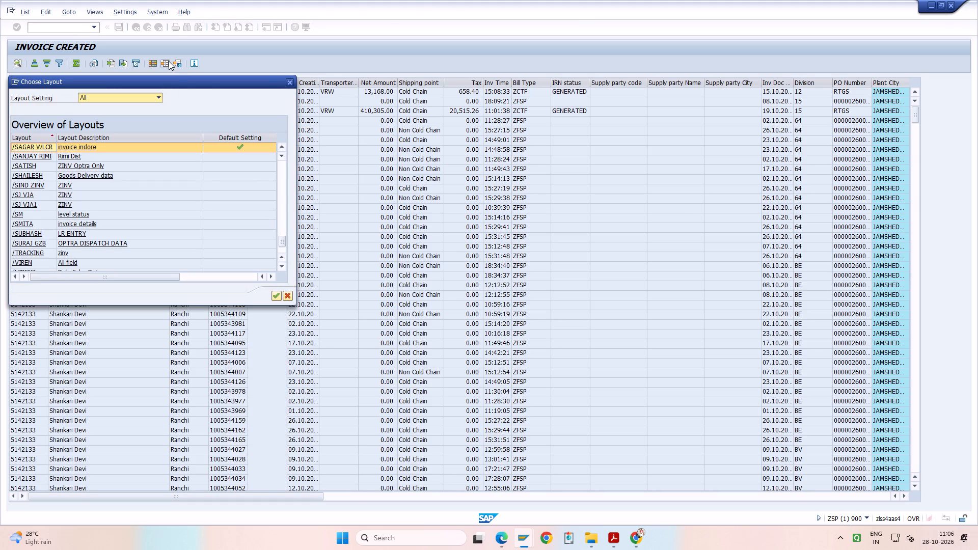
left_click_drag(209, 86, 480, 66)
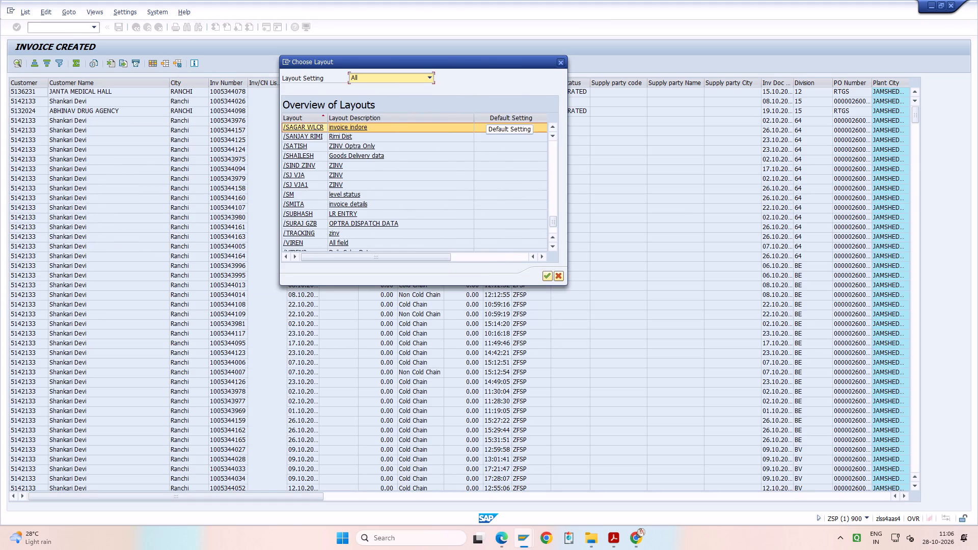
scroll(449, 202, "down", 3)
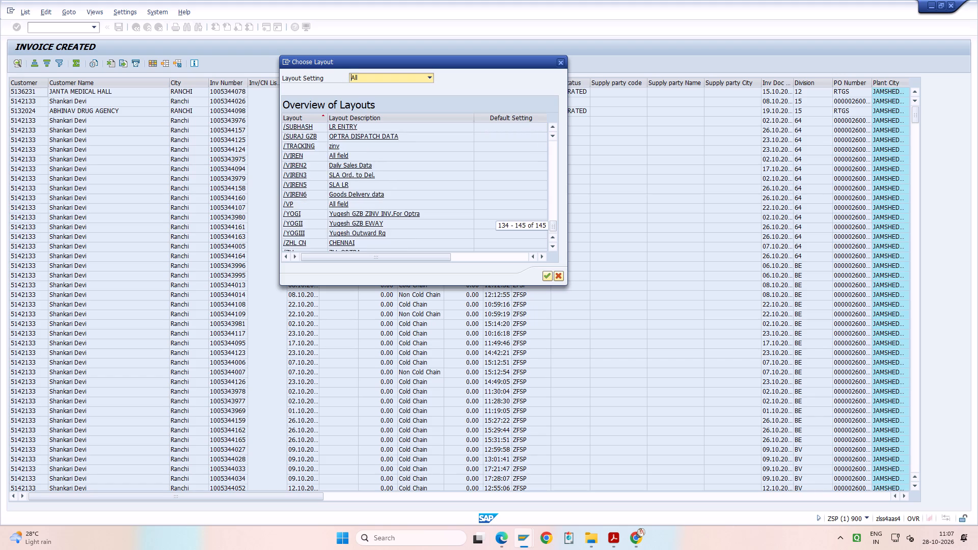
scroll(449, 202, "down", 1)
left_click_drag(552, 229, 562, 102)
right_click_drag(553, 215, 556, 192)
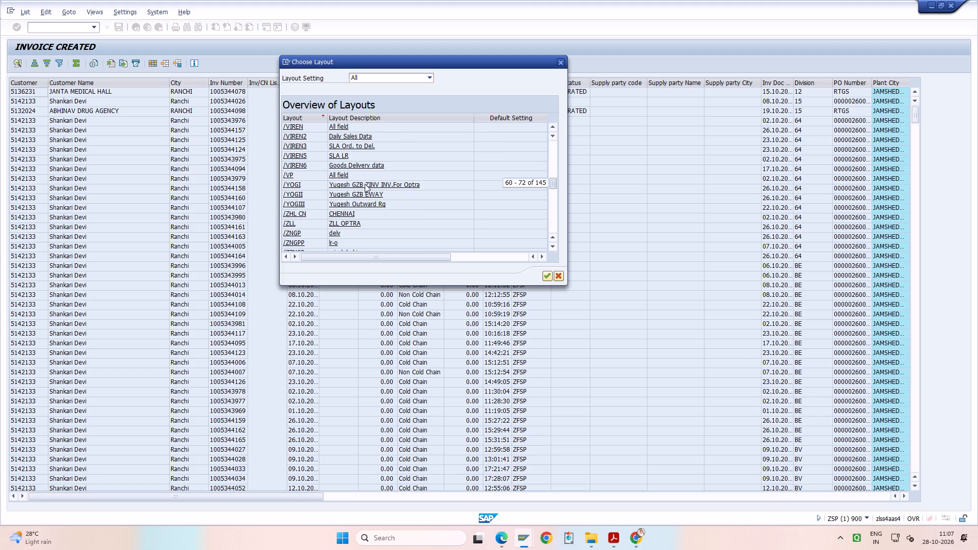
scroll(365, 184, "down", 4)
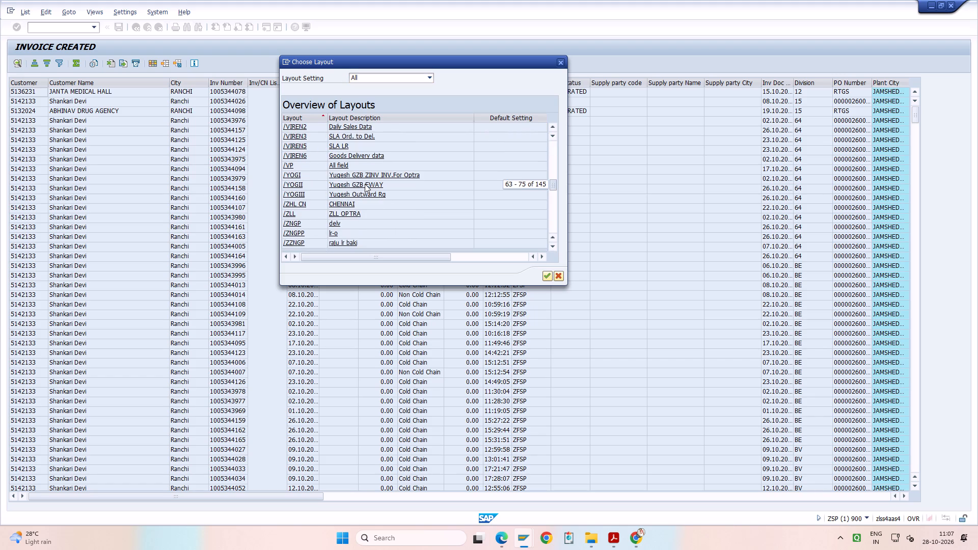
scroll(365, 184, "up", 3)
scroll(527, 216, "up", 4)
left_click_drag(553, 196, 553, 131)
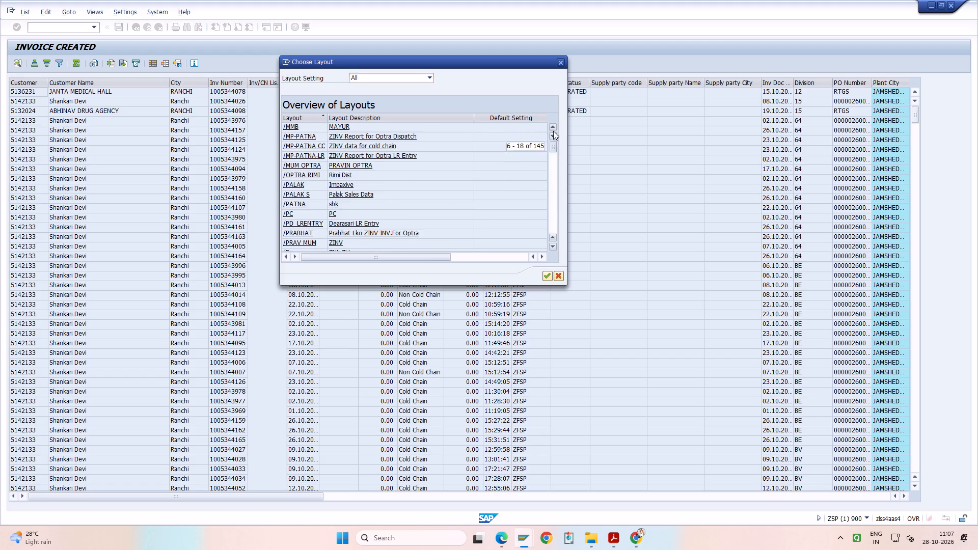
left_click_drag(553, 131, 553, 119)
scroll(369, 188, "down", 2)
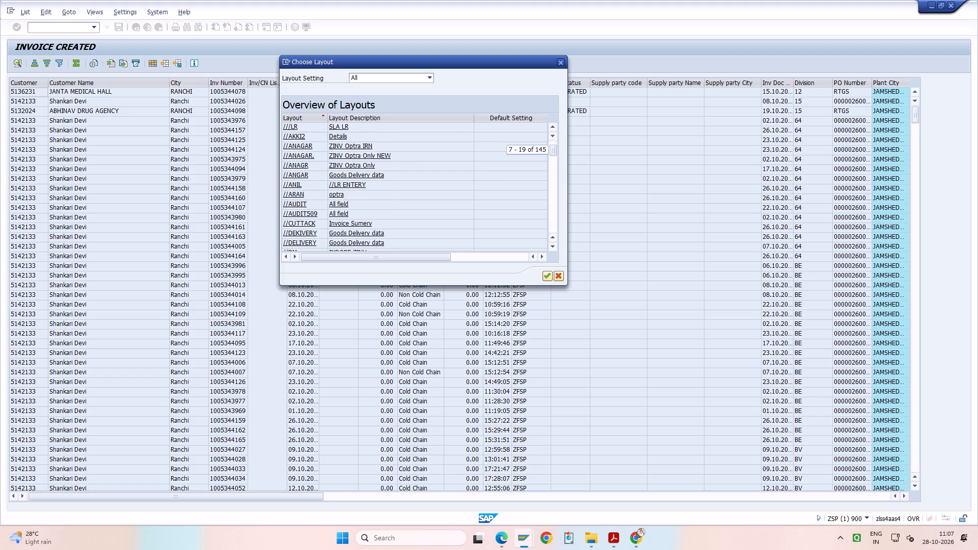
scroll(369, 188, "down", 1)
left_click(398, 215)
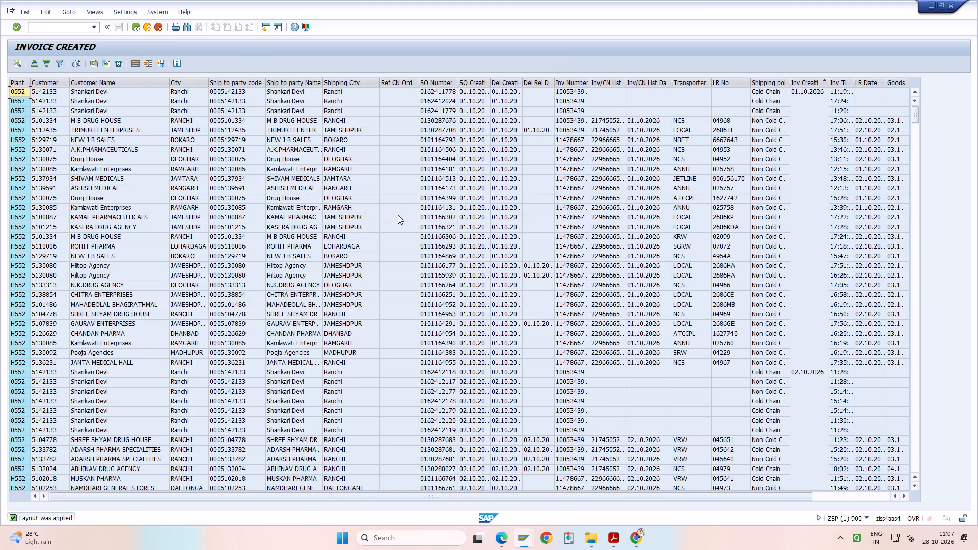
Review the transporter, LR number, LR date and goods delivery date columns for invoices created from 1 to 24 October 2026.
left_click_drag(485, 494, 746, 483)
right_click_drag(491, 494, 510, 494)
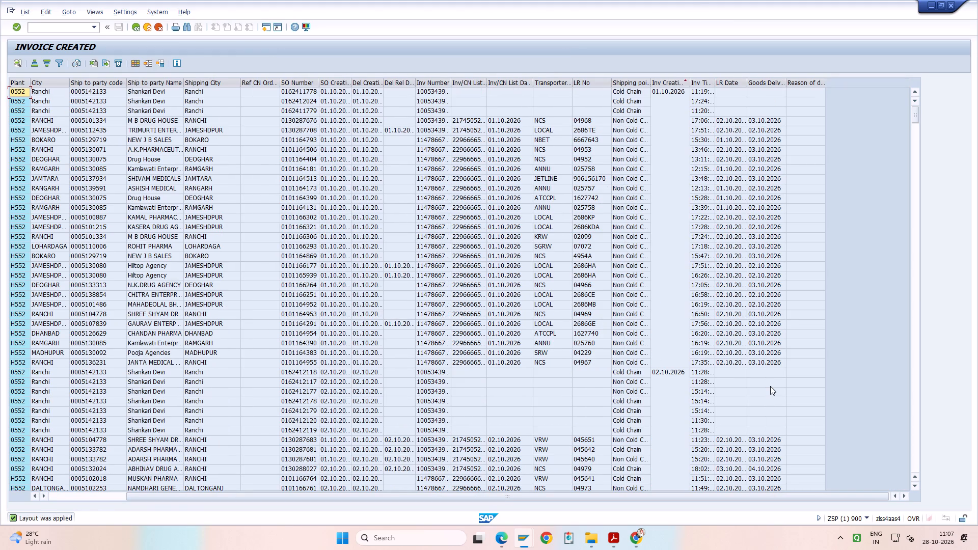
scroll(770, 386, "down", 11)
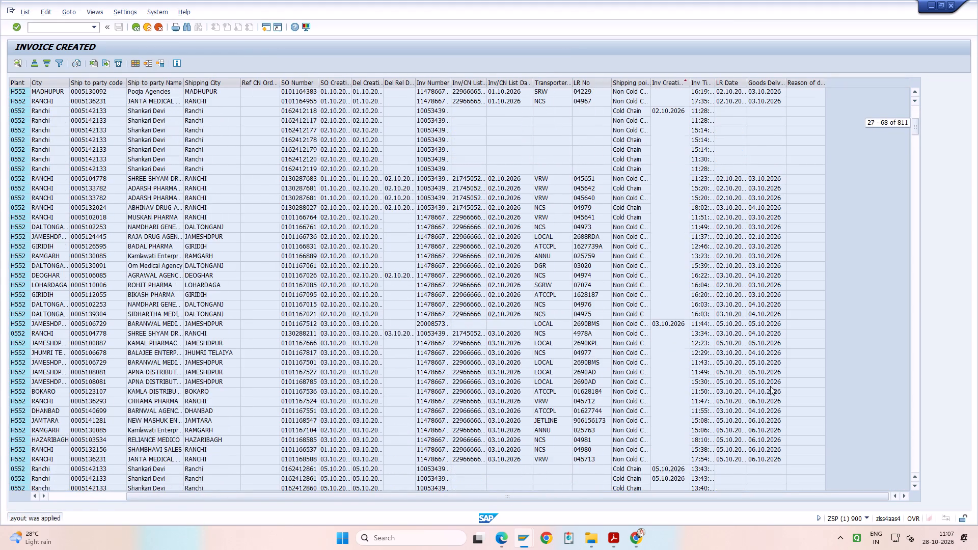
scroll(770, 386, "down", 18)
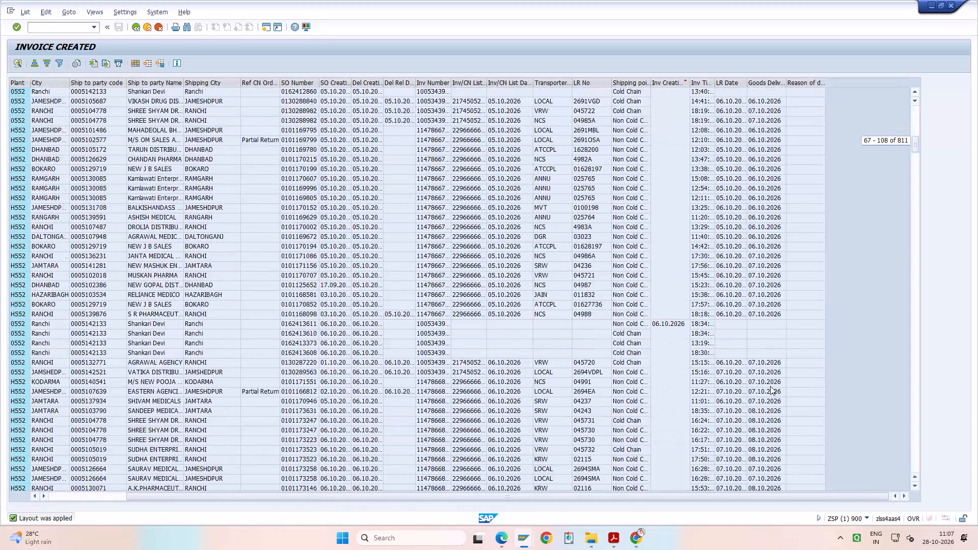
scroll(770, 386, "down", 10)
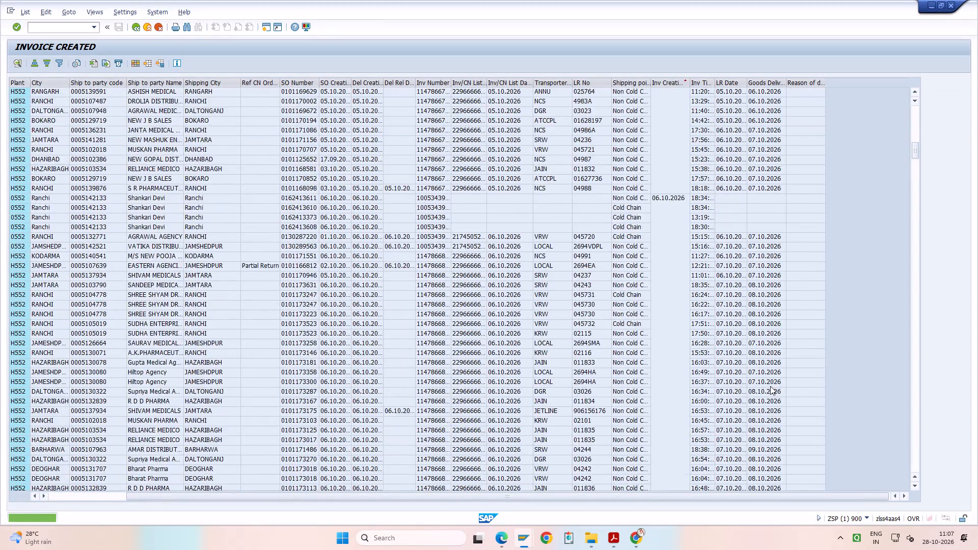
scroll(770, 386, "down", 15)
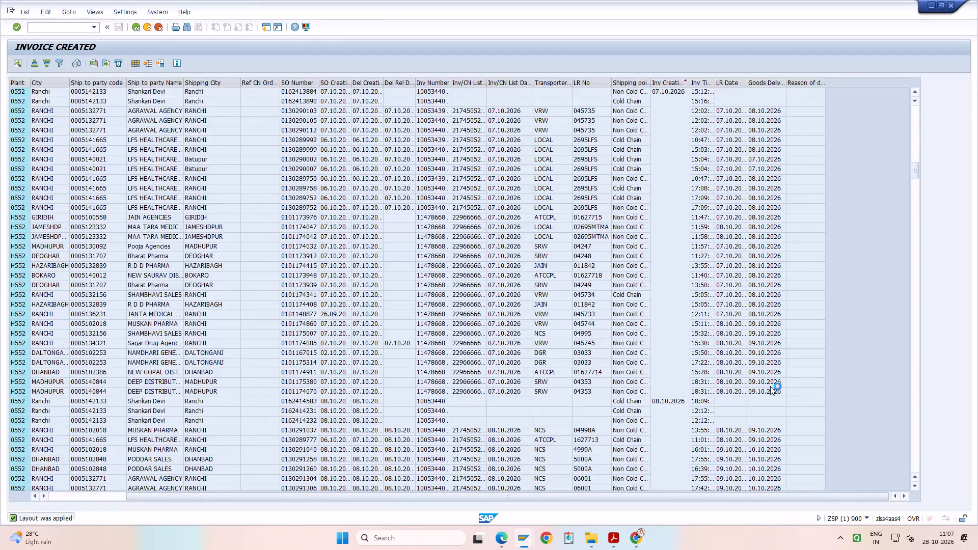
scroll(770, 386, "down", 8)
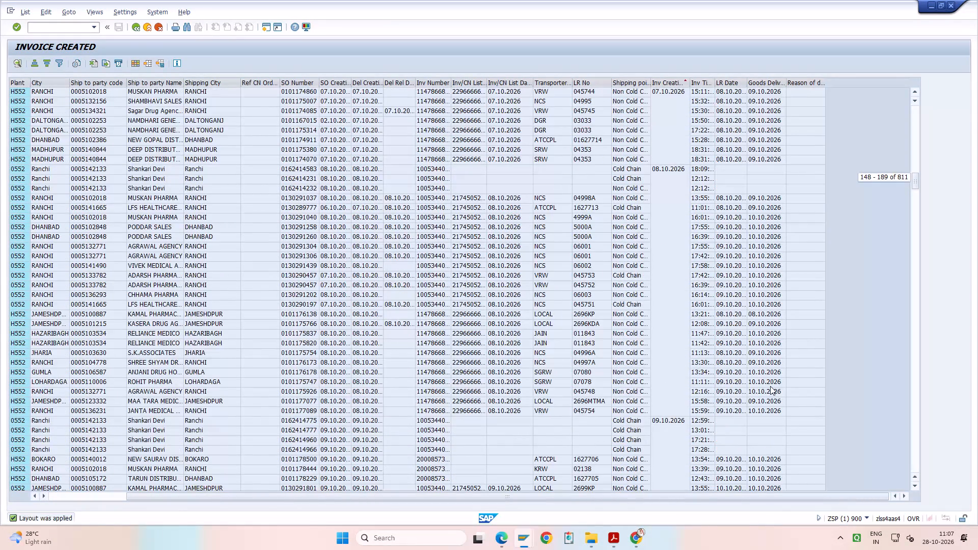
scroll(770, 386, "down", 10)
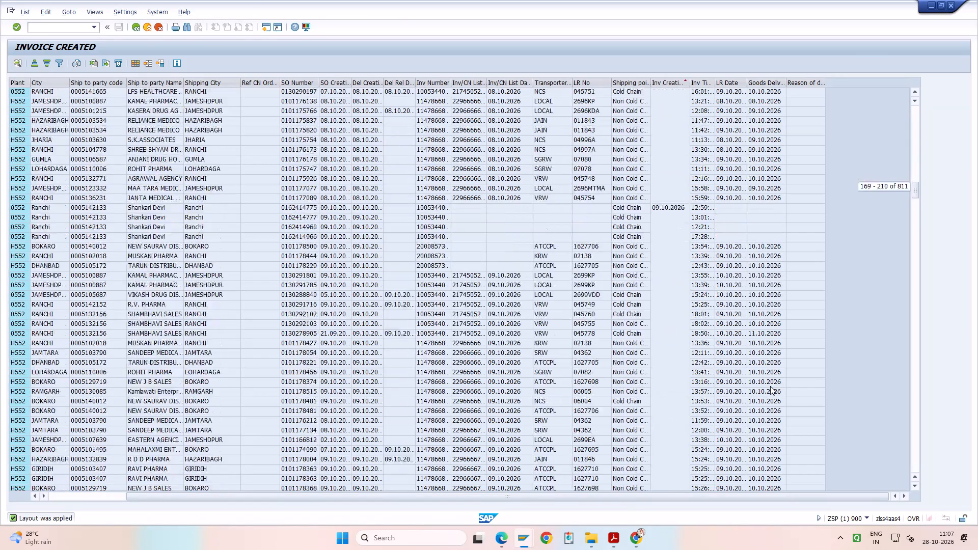
scroll(770, 386, "down", 19)
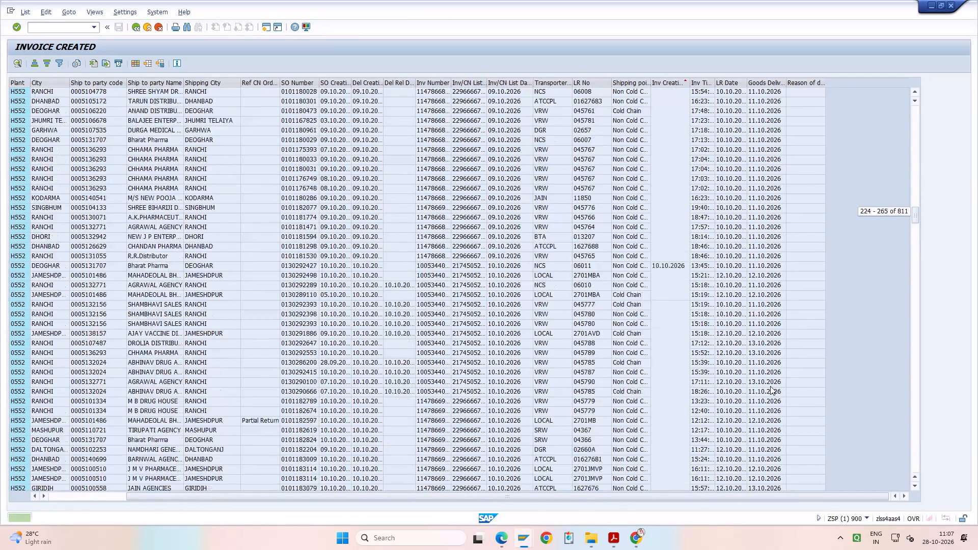
scroll(770, 386, "down", 17)
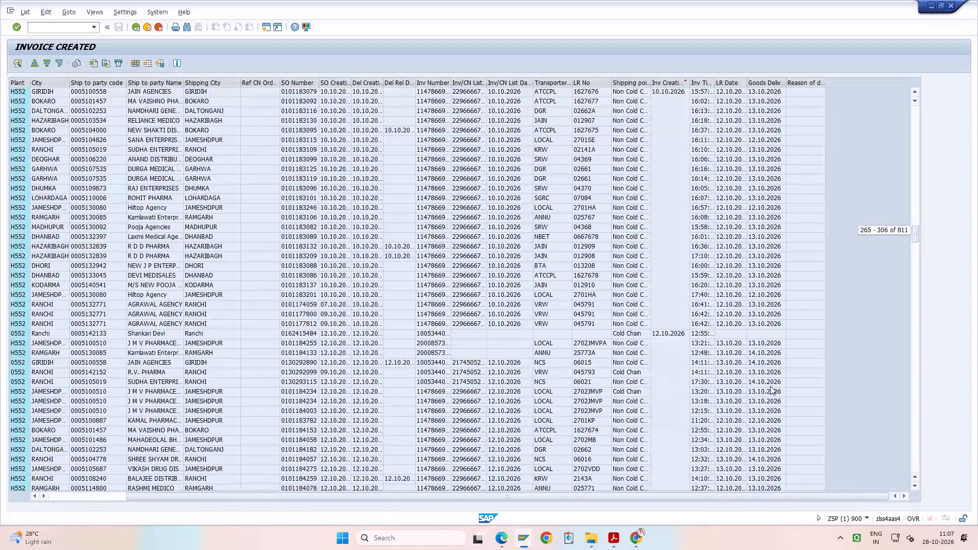
scroll(770, 386, "down", 17)
scroll(770, 386, "down", 4)
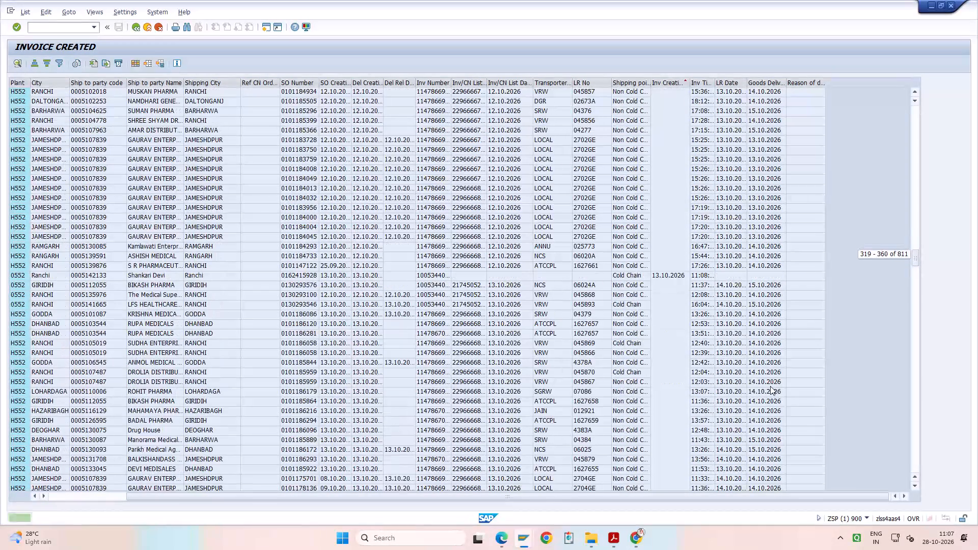
scroll(770, 386, "down", 17)
scroll(770, 386, "down", 4)
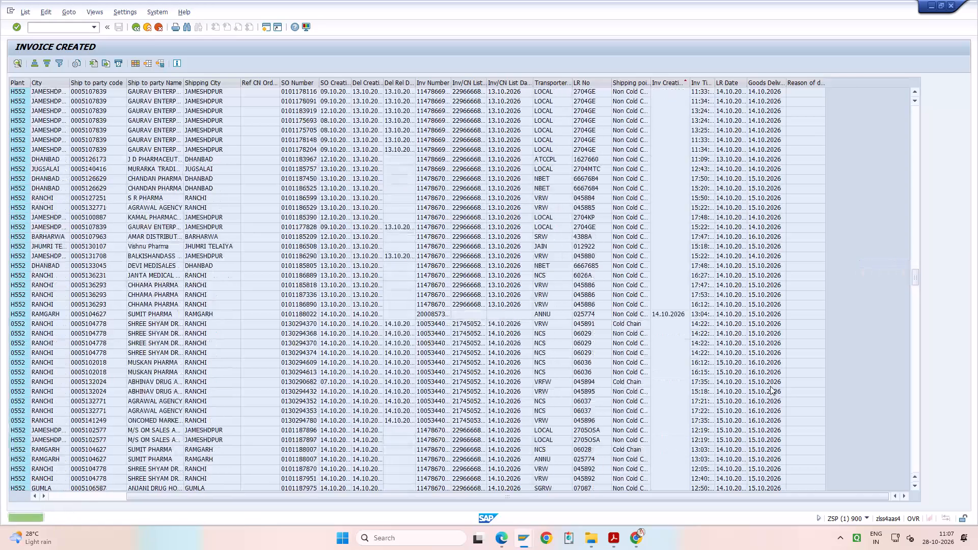
scroll(770, 386, "down", 17)
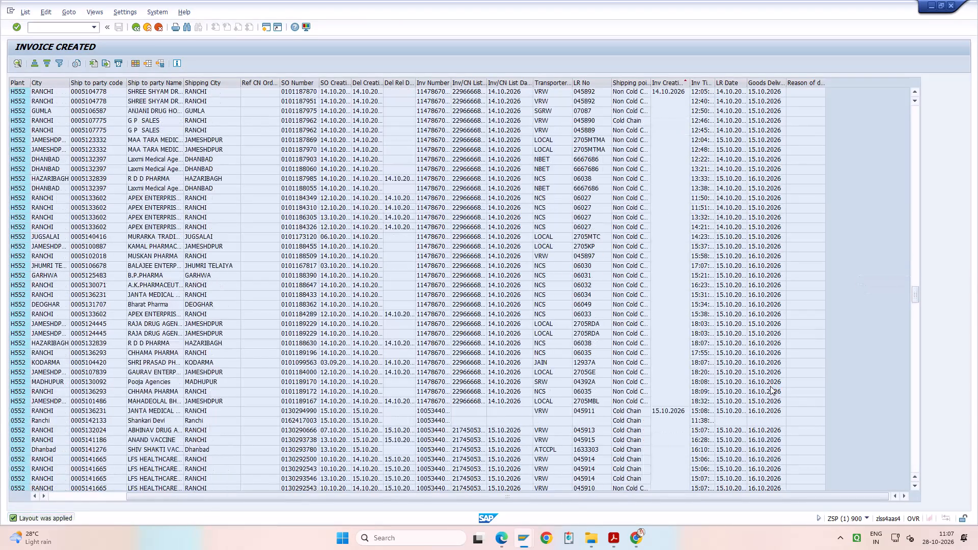
scroll(770, 386, "down", 16)
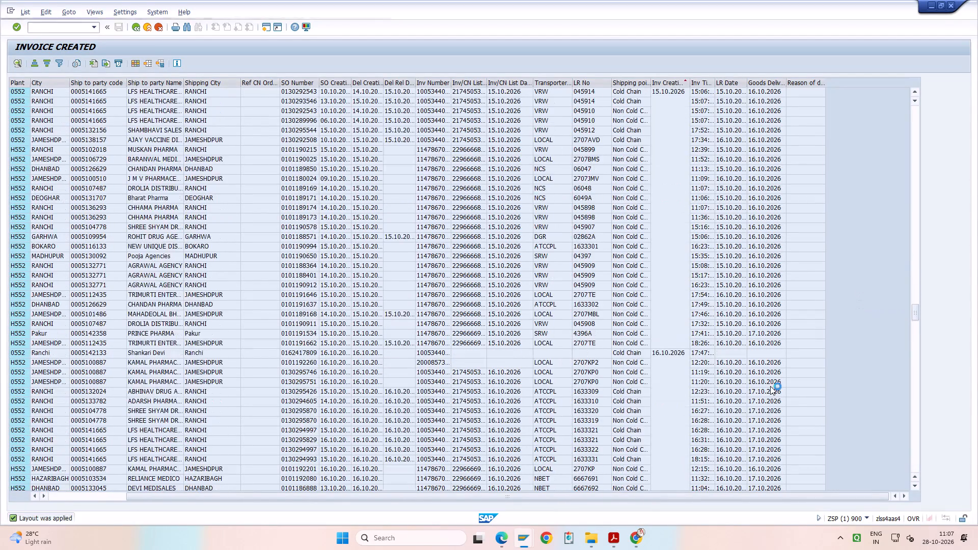
scroll(770, 386, "down", 14)
scroll(770, 386, "down", 7)
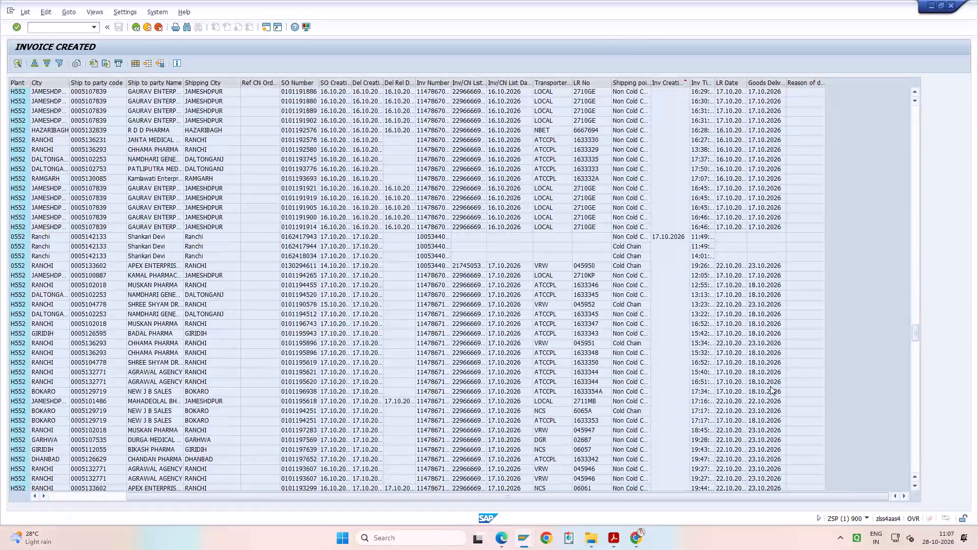
scroll(770, 386, "down", 8)
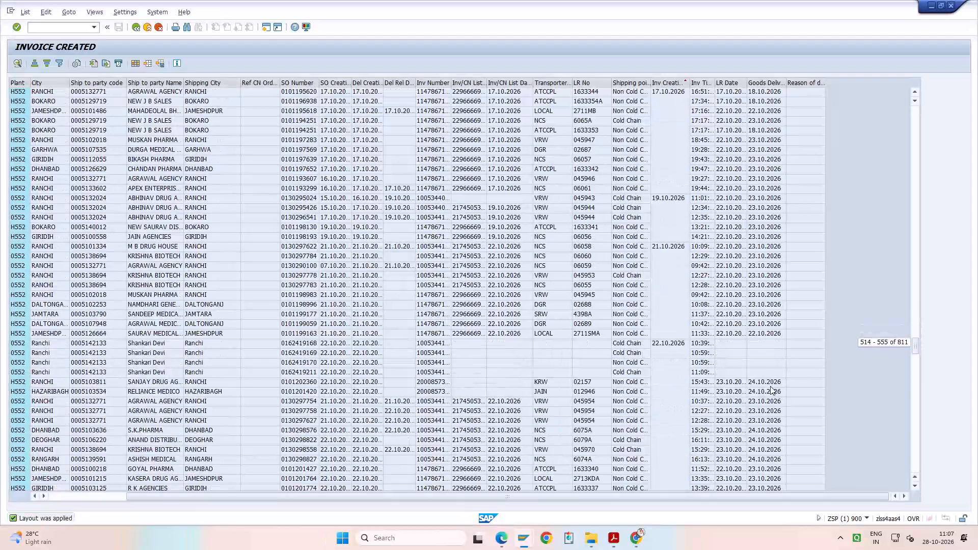
scroll(770, 386, "down", 11)
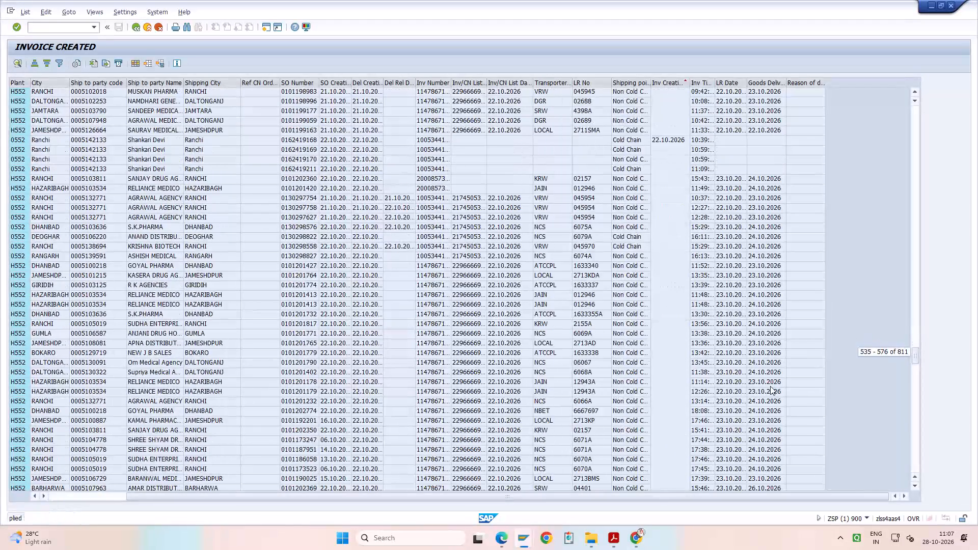
scroll(770, 386, "down", 11)
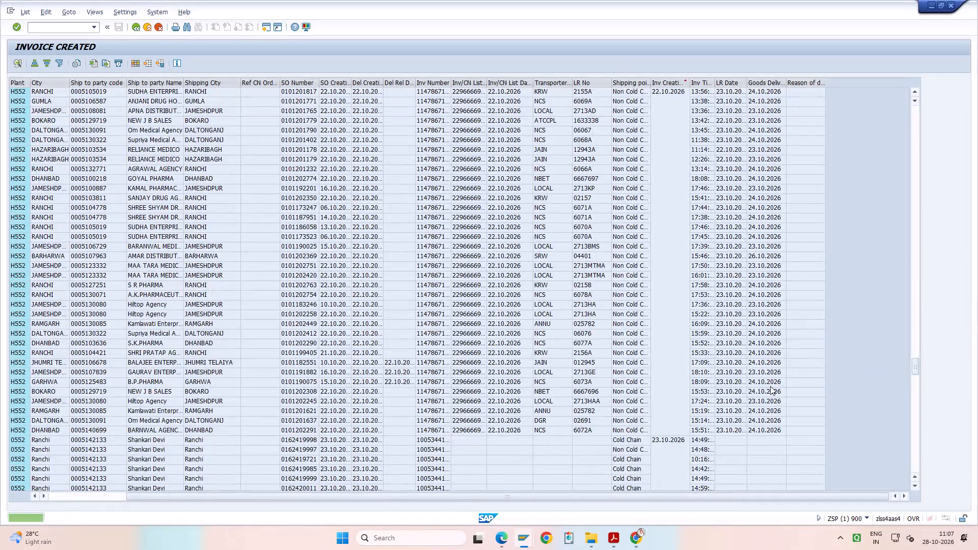
scroll(770, 386, "down", 16)
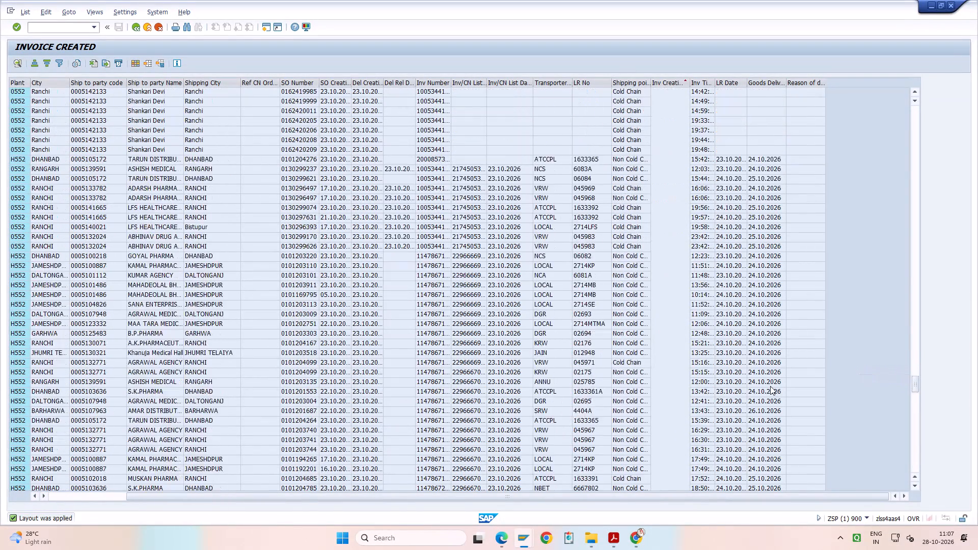
scroll(770, 386, "down", 19)
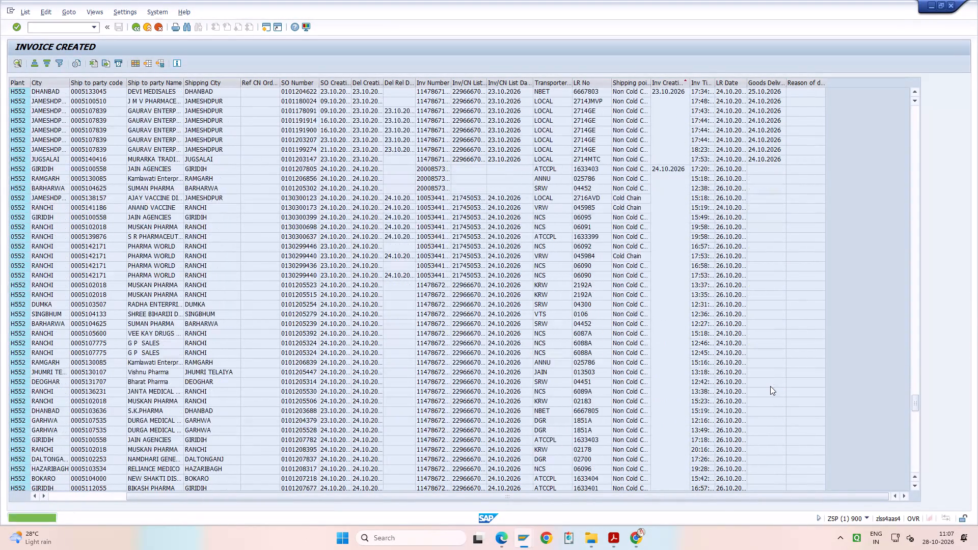
scroll(770, 386, "down", 4)
scroll(770, 386, "up", 4)
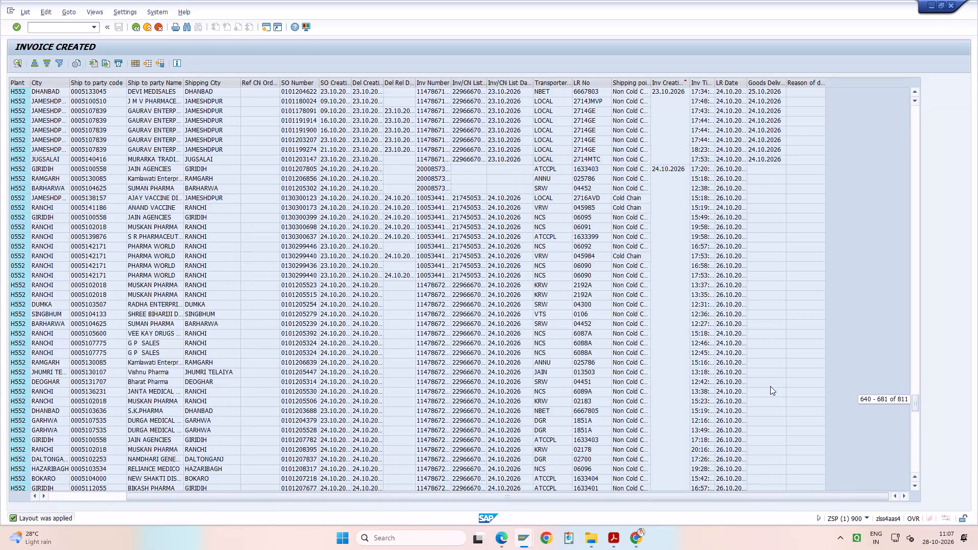
Review the LR number, LR date and goods delivery date columns for invoices created from 24 to 27 October 2026, and return to the selection screen.
scroll(770, 386, "down", 15)
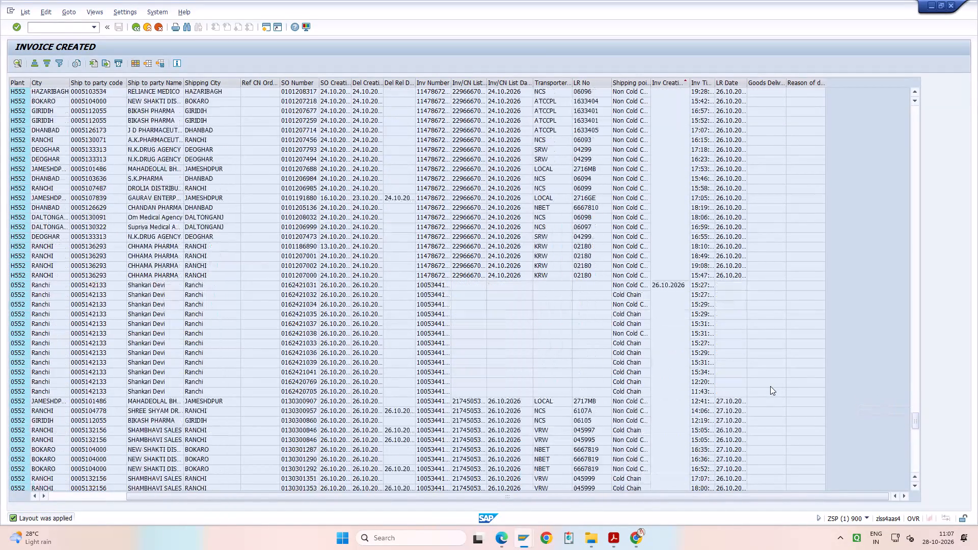
scroll(770, 386, "down", 14)
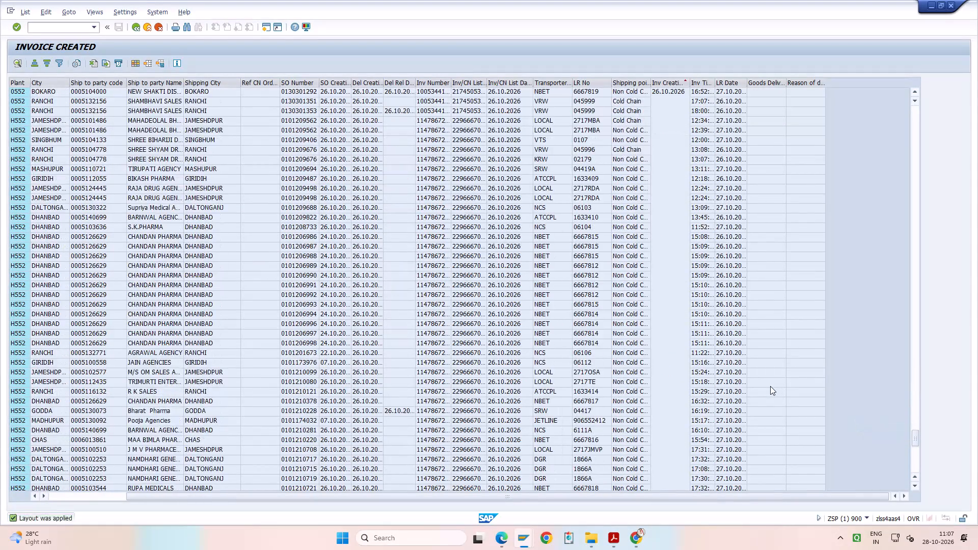
scroll(770, 386, "down", 9)
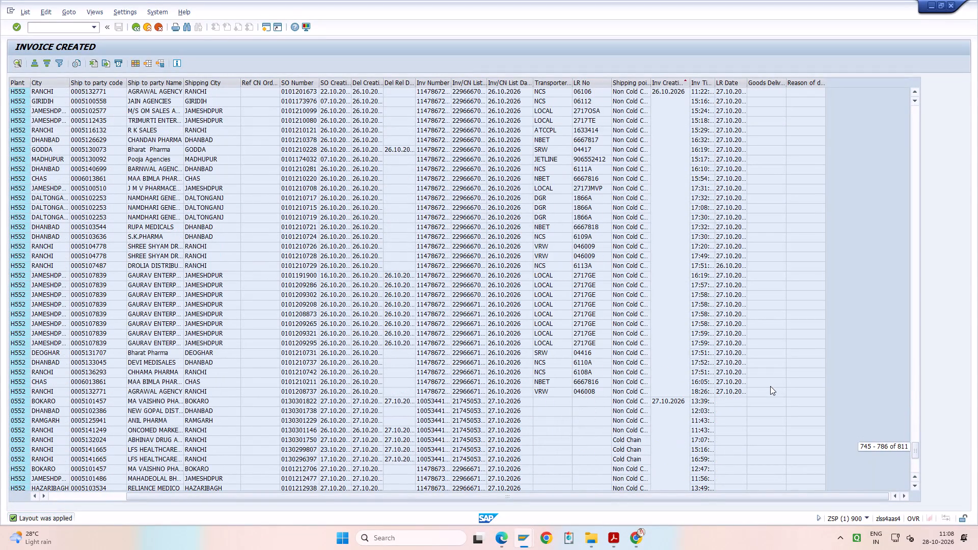
scroll(770, 386, "down", 8)
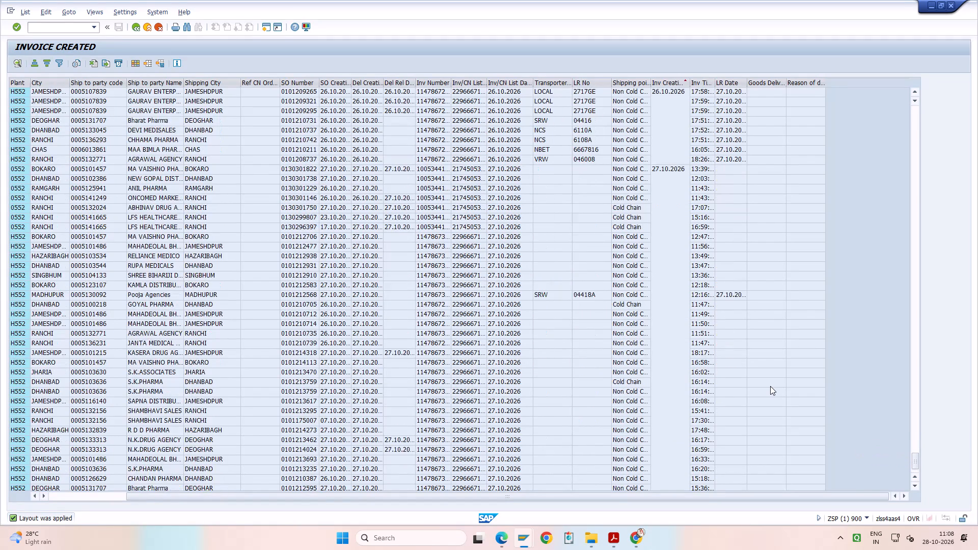
scroll(770, 386, "up", 7)
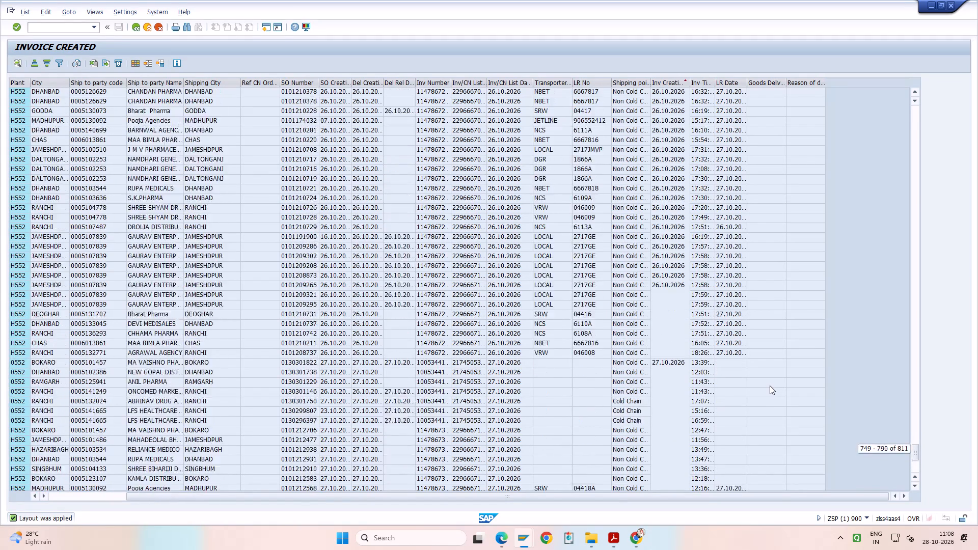
scroll(770, 386, "up", 18)
scroll(770, 386, "up", 8)
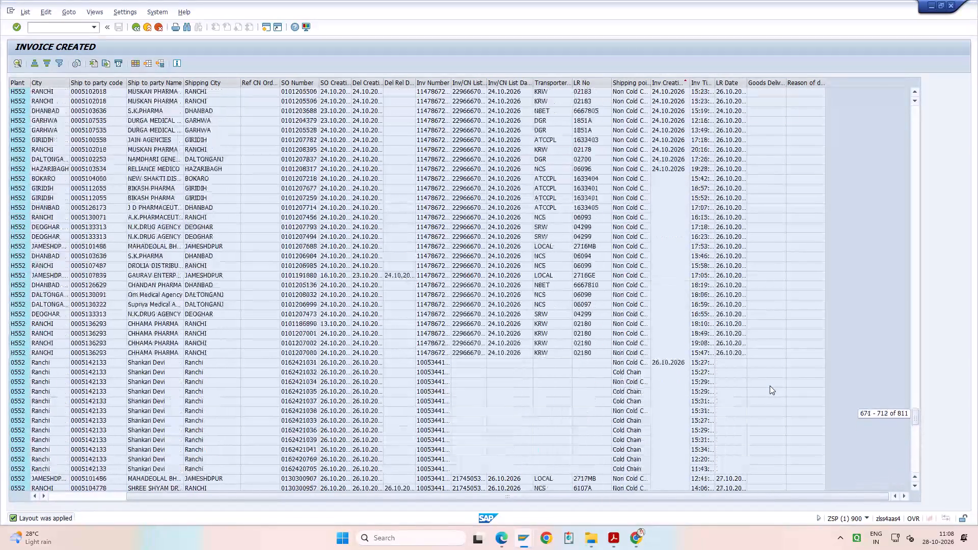
scroll(770, 386, "up", 10)
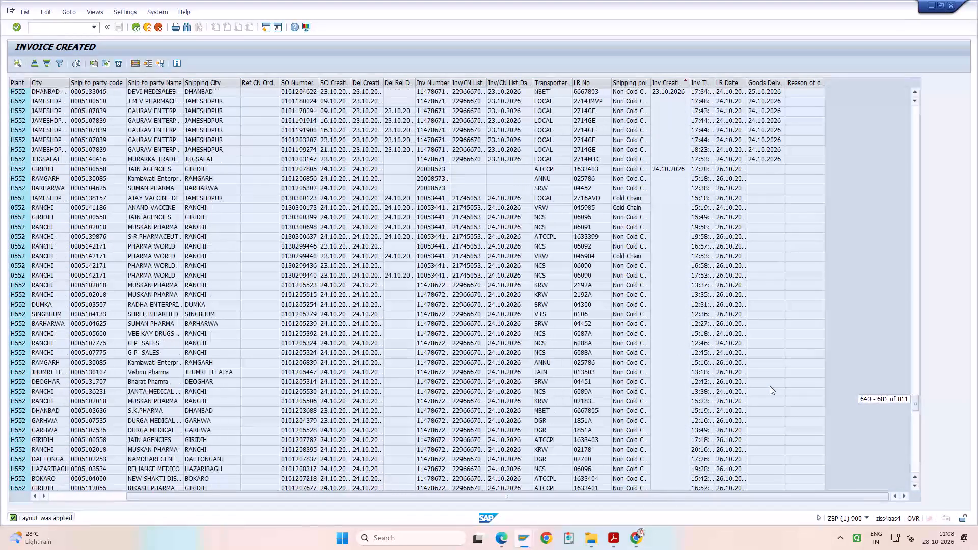
scroll(770, 386, "up", 3)
scroll(770, 386, "down", 3)
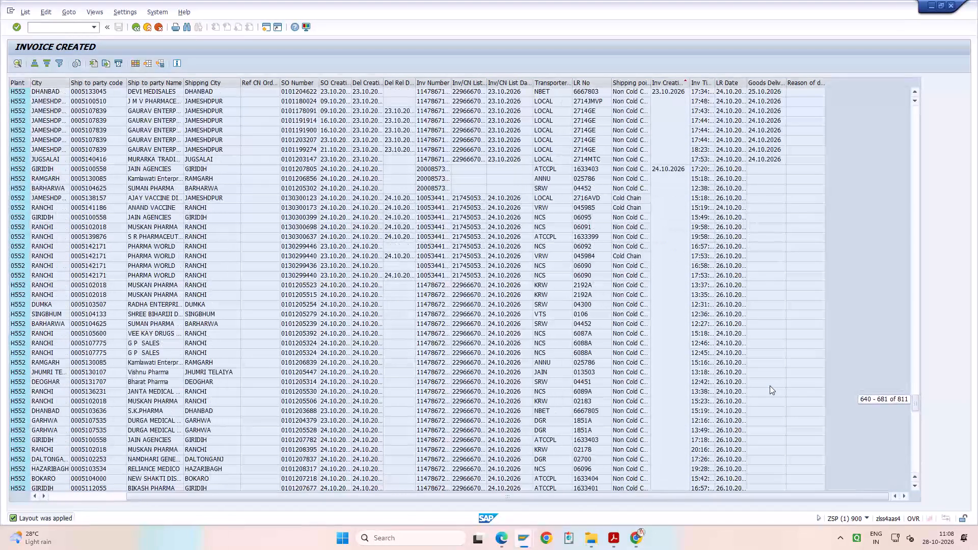
left_click(140, 27)
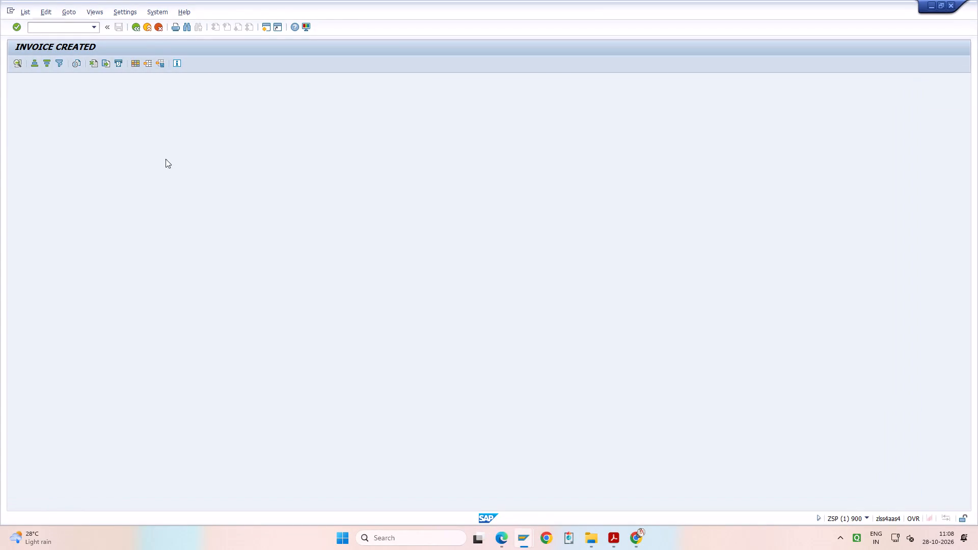
Open the 10. OCTUBER 2026 folder inside GOODS DELIVERIES on the desktop to check which date ranges are already saved.
key("super+d")
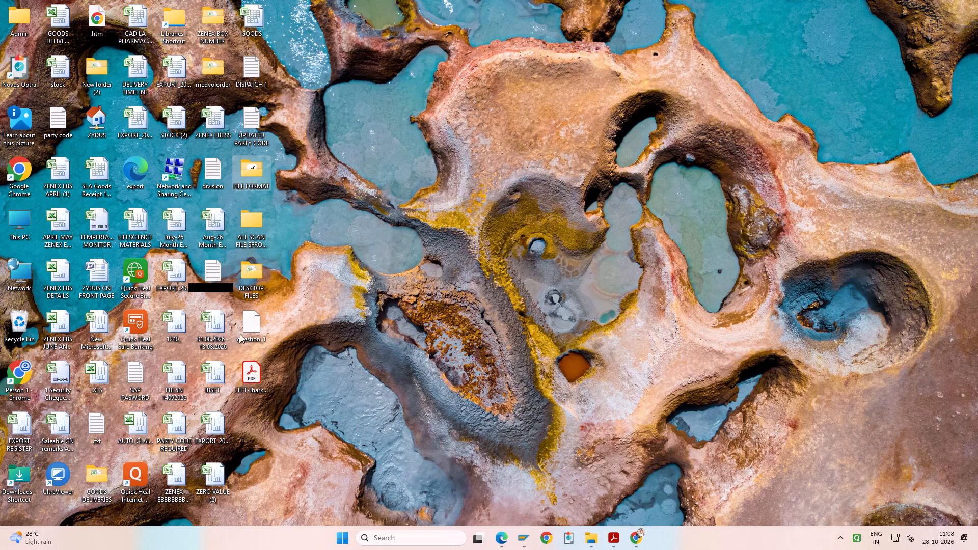
left_click(95, 478)
left_click(95, 478)
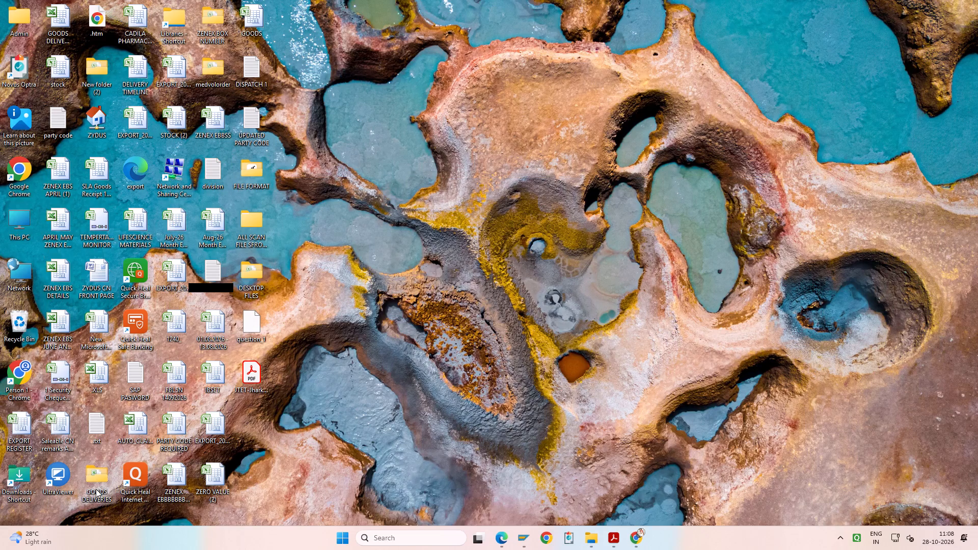
double_click(92, 484)
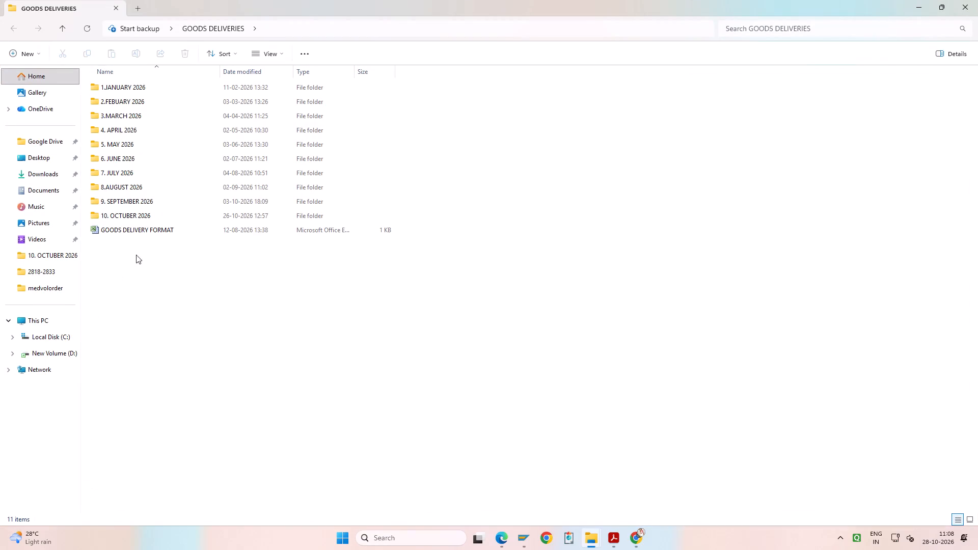
double_click(161, 219)
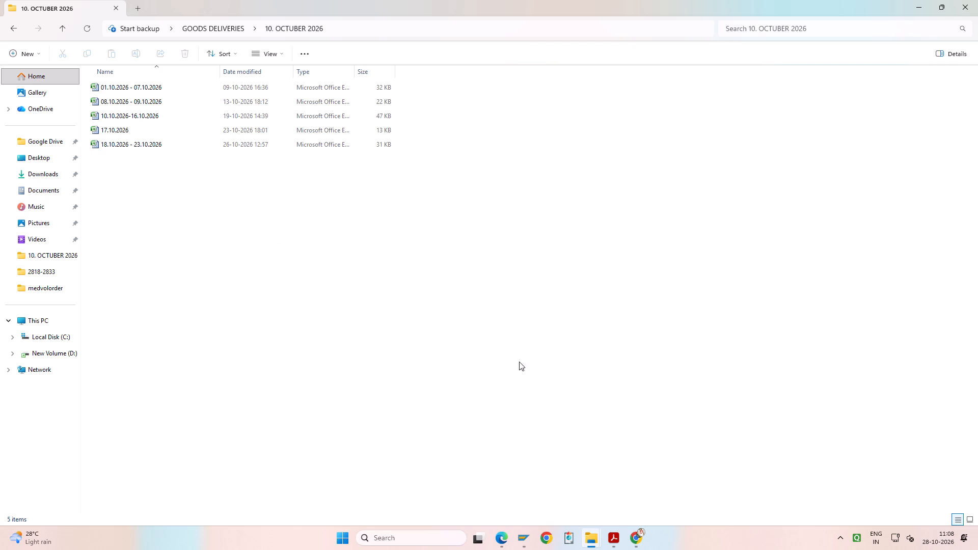
Switch back to SAP and run the Invoice Created report with the billing date range set to 24.10.2026 to 24.10.2026.
left_click(524, 546)
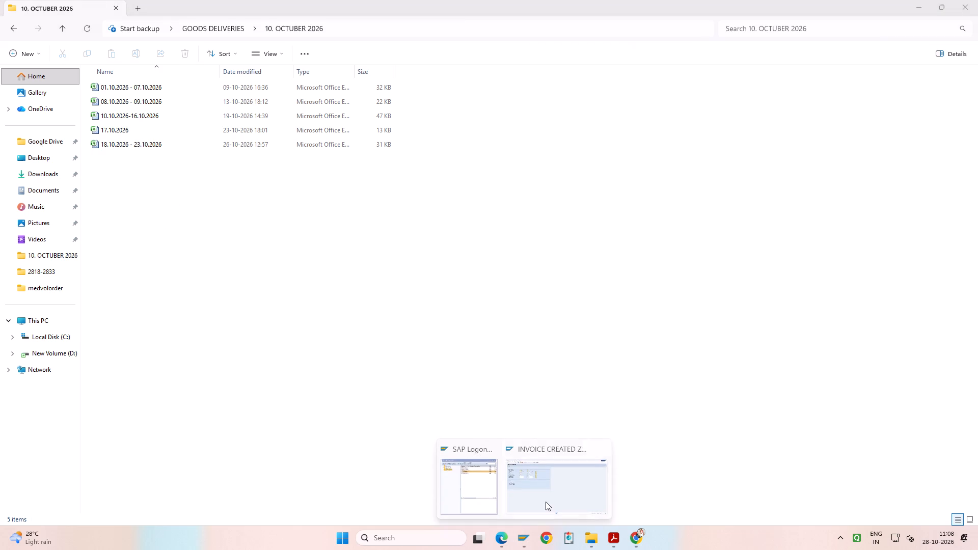
left_click(546, 502)
left_click(140, 120)
key("ctrl+a")
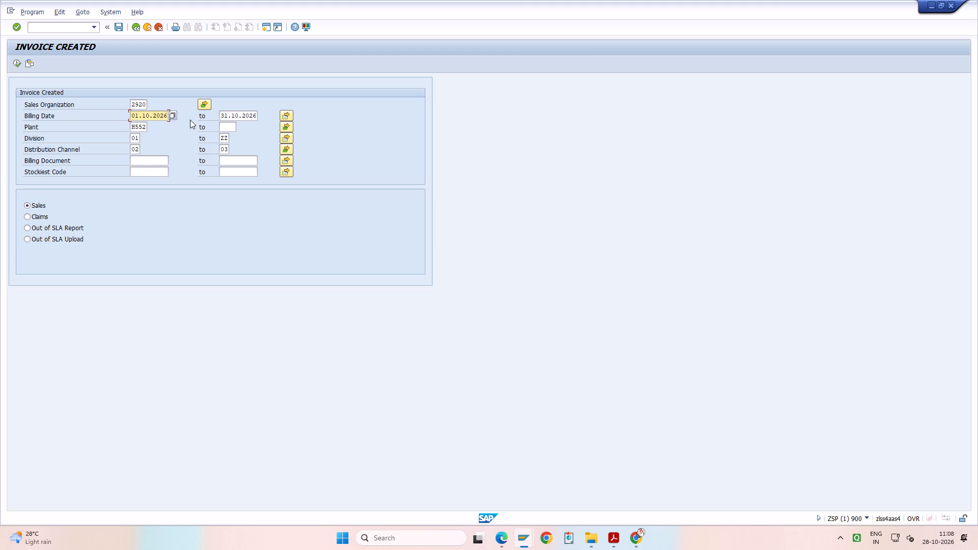
type("24.10.2026")
key("Tab")
key("ctrl+a")
type("24.10.2026")
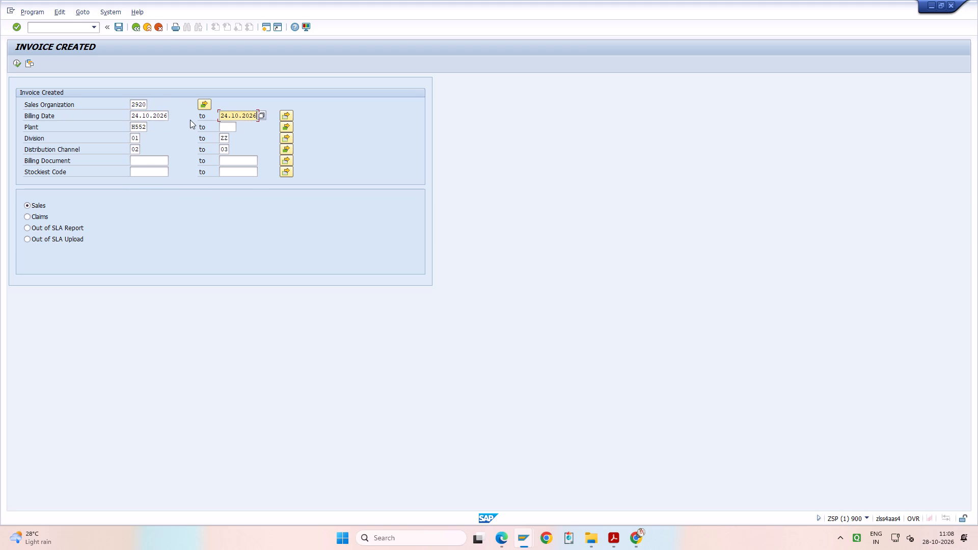
key("F8")
key("F8")
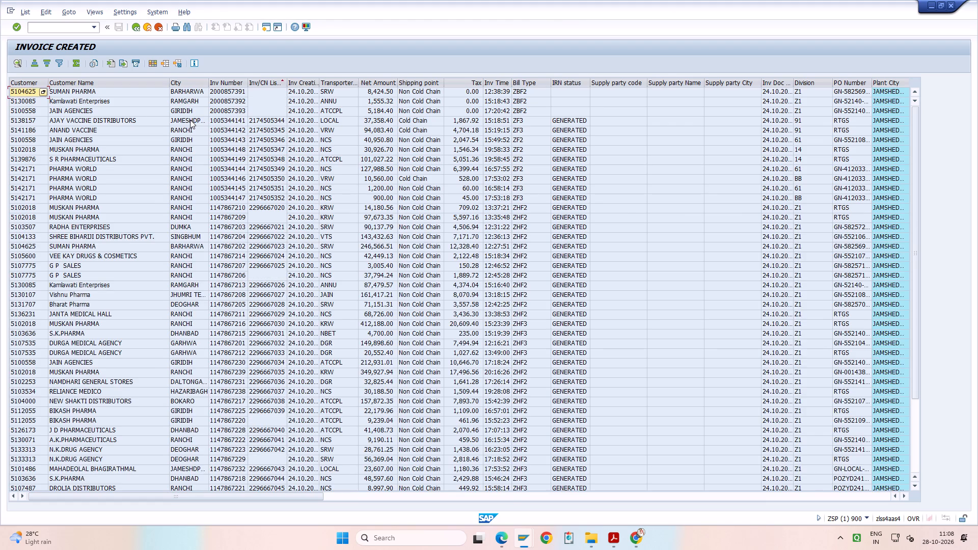
Apply the //DELIVERY layout, described as Goods Delivery data, to the invoice list.
left_click(165, 66)
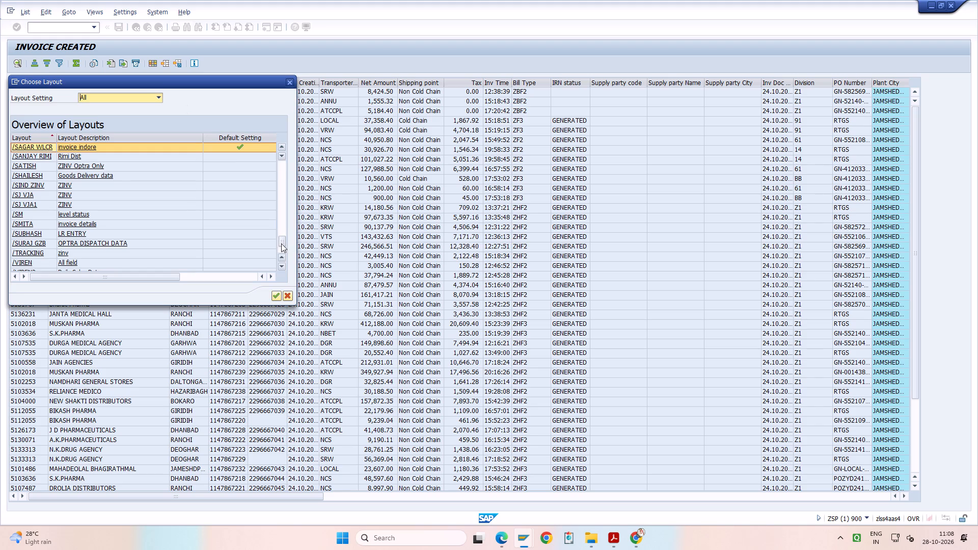
left_click_drag(281, 243, 282, 155)
scroll(191, 238, "down", 3)
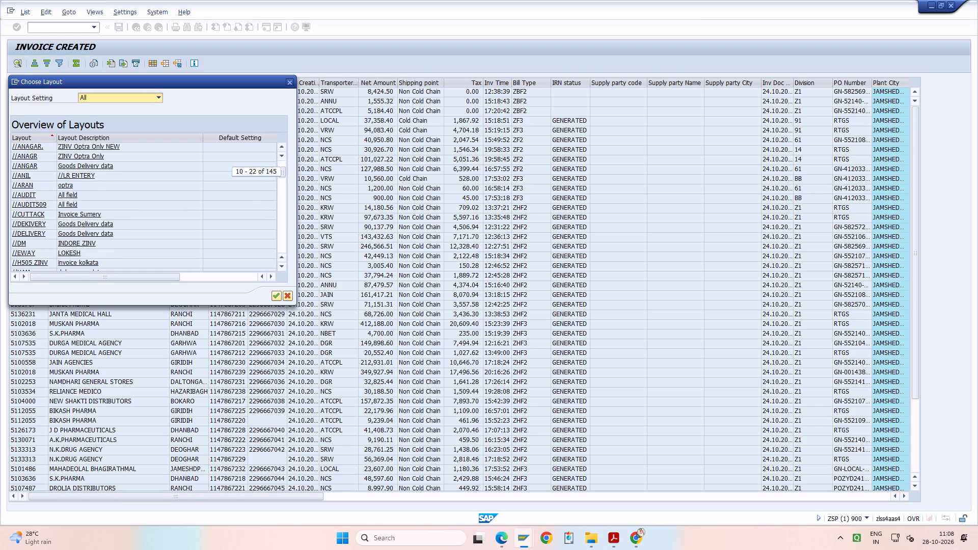
left_click(124, 235)
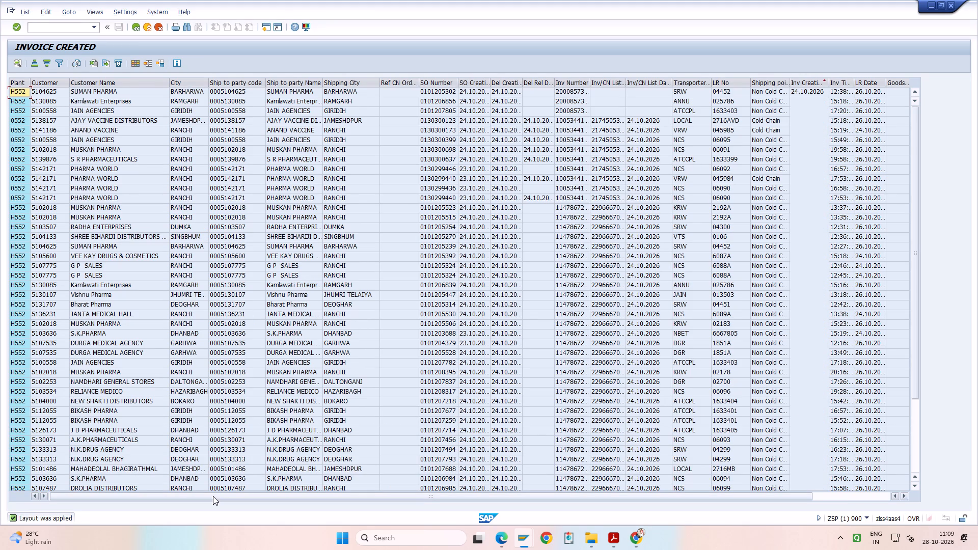
Check the list through its LR and goods delivery columns and export it to a local file in Text with Tabs format.
left_click_drag(213, 496, 475, 504)
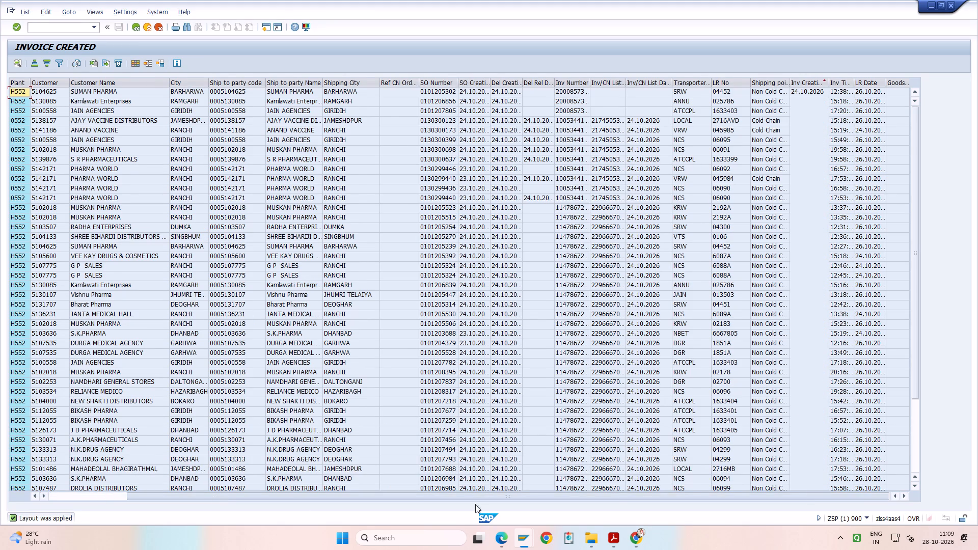
left_click_drag(475, 504, 532, 504)
scroll(714, 344, "down", 9)
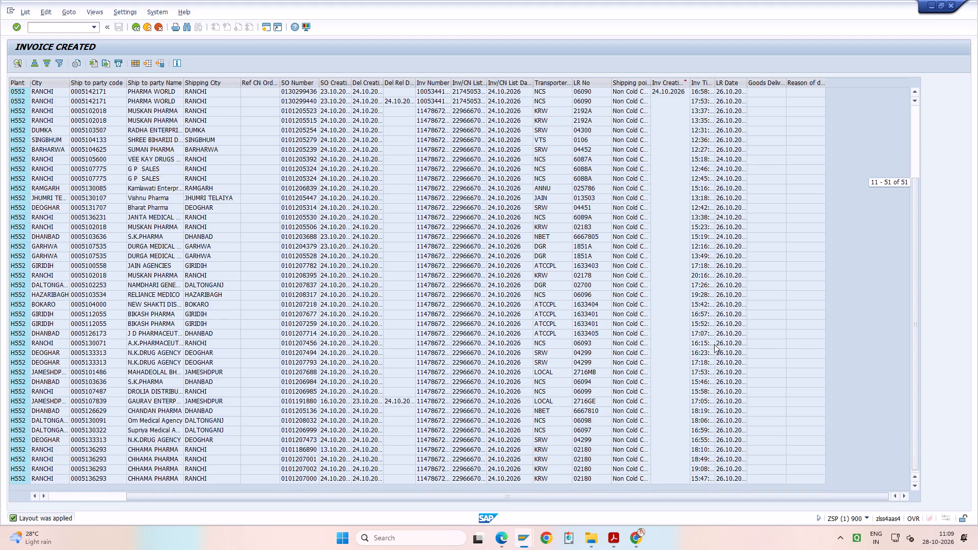
scroll(714, 344, "down", 3)
scroll(714, 344, "up", 14)
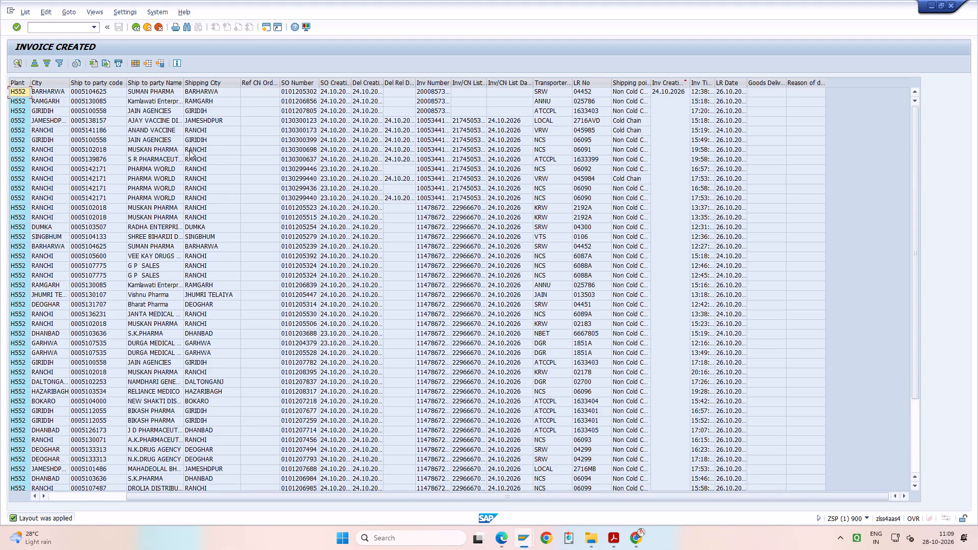
left_click(30, 13)
left_click(55, 49)
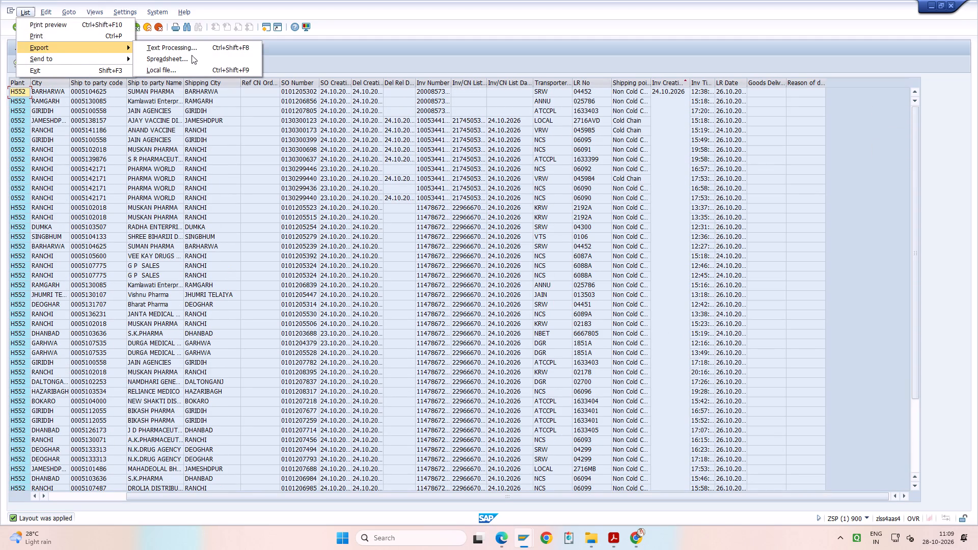
left_click(200, 71)
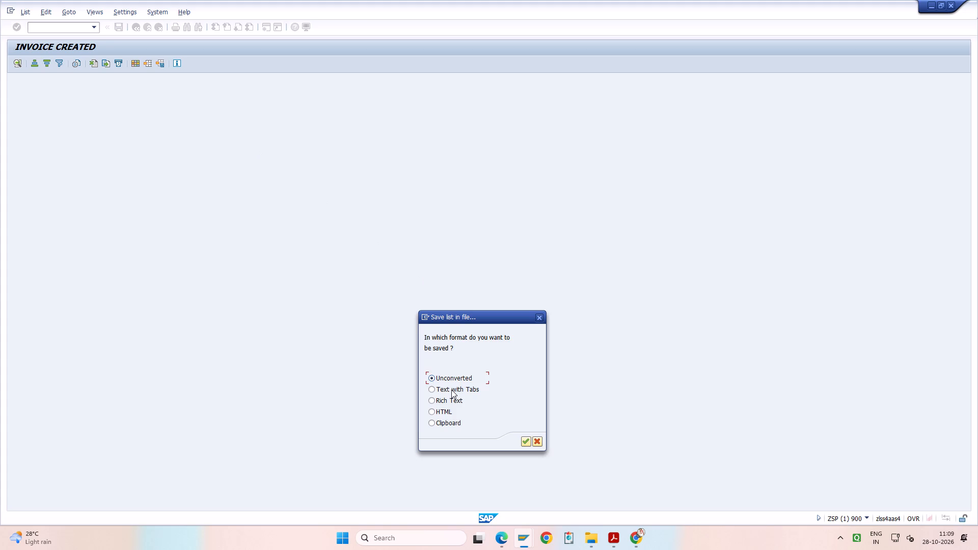
left_click(451, 390)
left_click(526, 442)
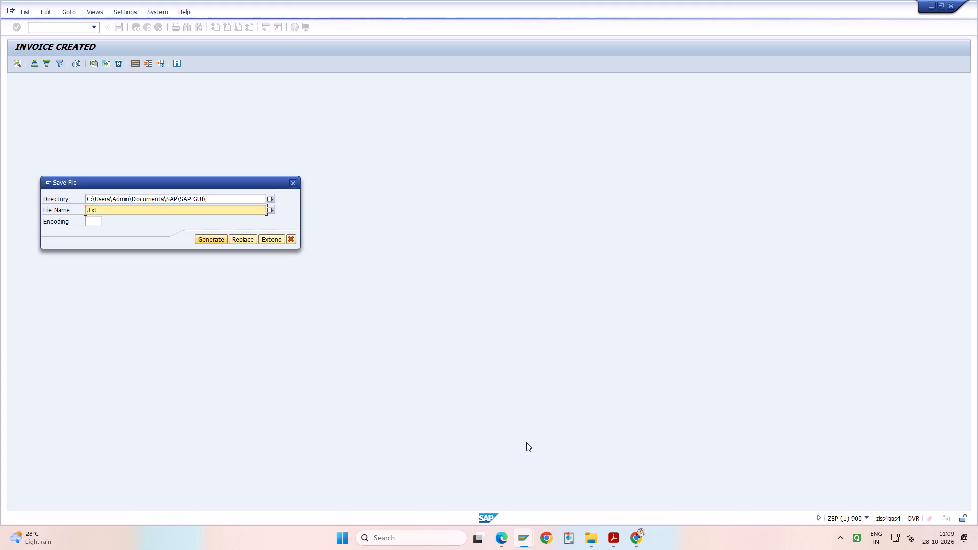
Name the export file 24.10.2026 and set its type to Spreadsheet Files (*.xlsx), starting from the Desktop location.
left_click(269, 199)
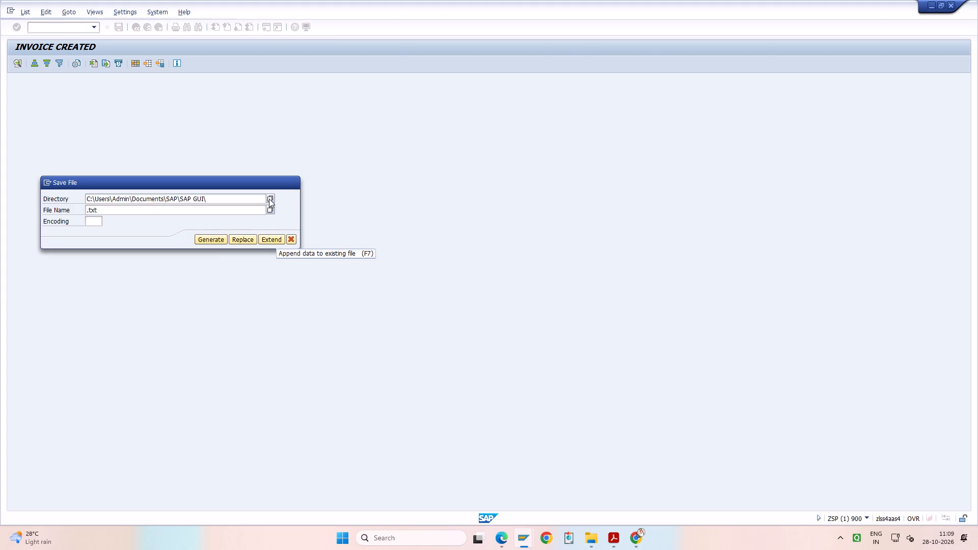
left_click(65, 278)
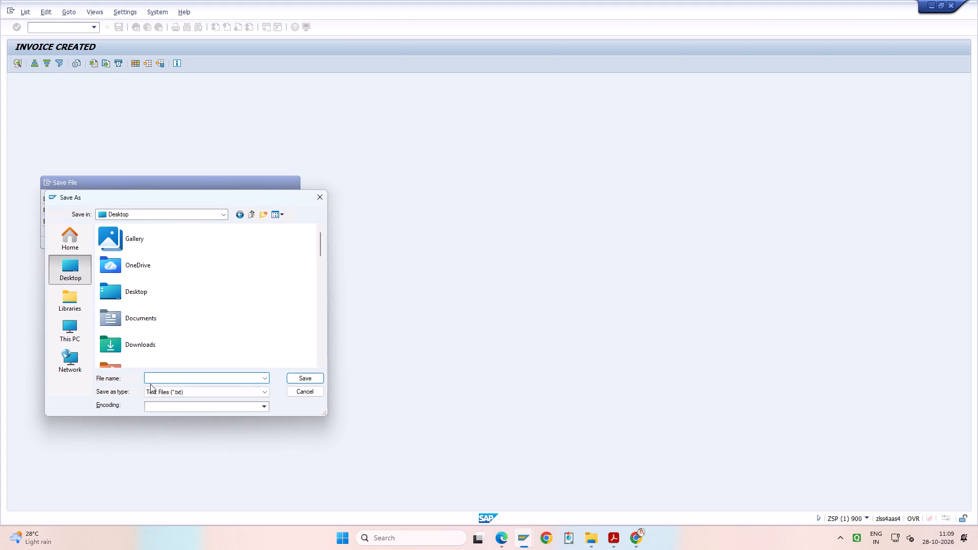
left_click(179, 379)
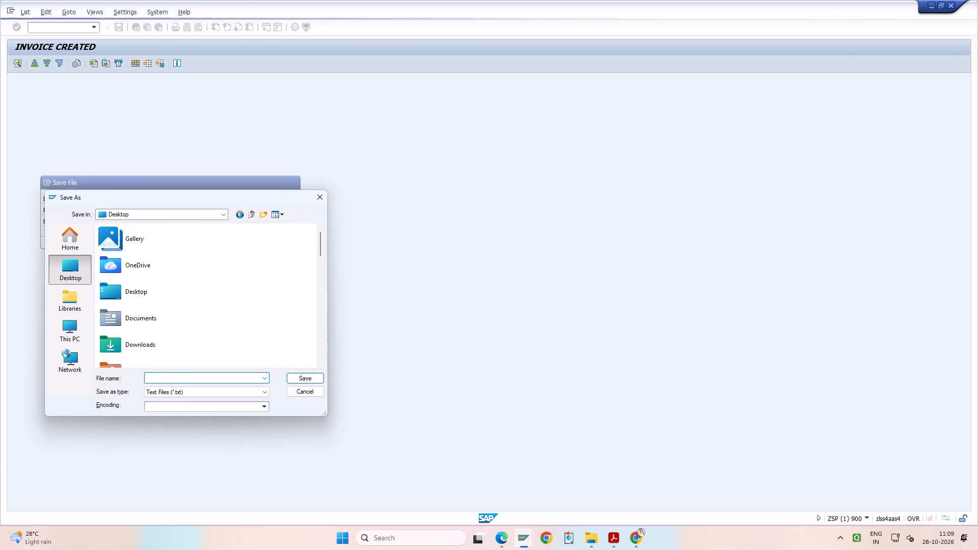
type("24.10.2026")
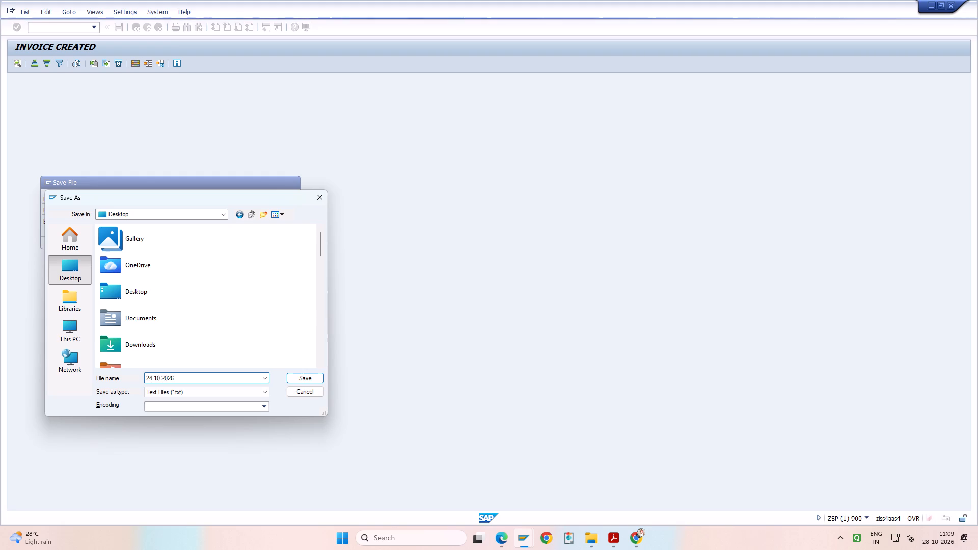
left_click(203, 391)
left_click(204, 409)
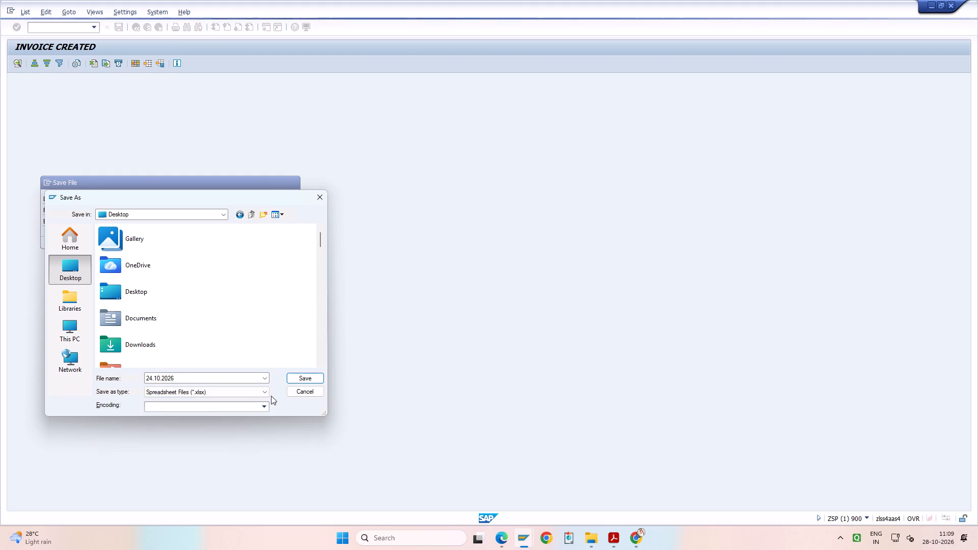
Choose the 10. OCTUBER 2026 folder inside GOODS DELIVERIES as the save location for the export file.
left_click(130, 262)
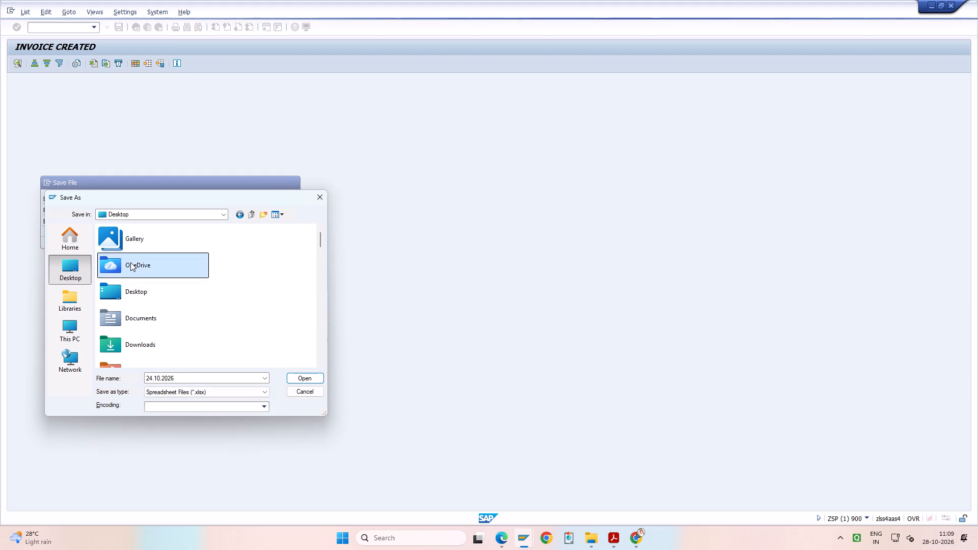
key("g")
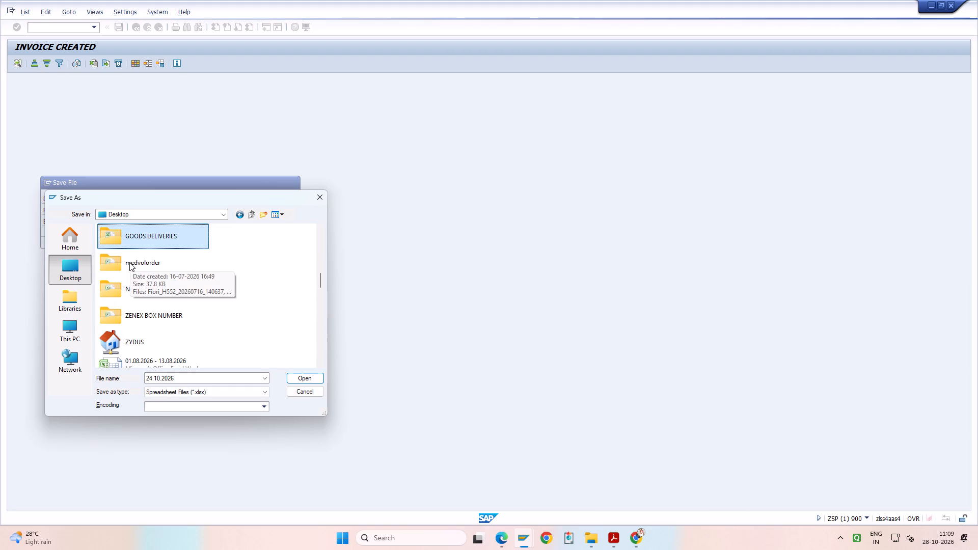
double_click(147, 236)
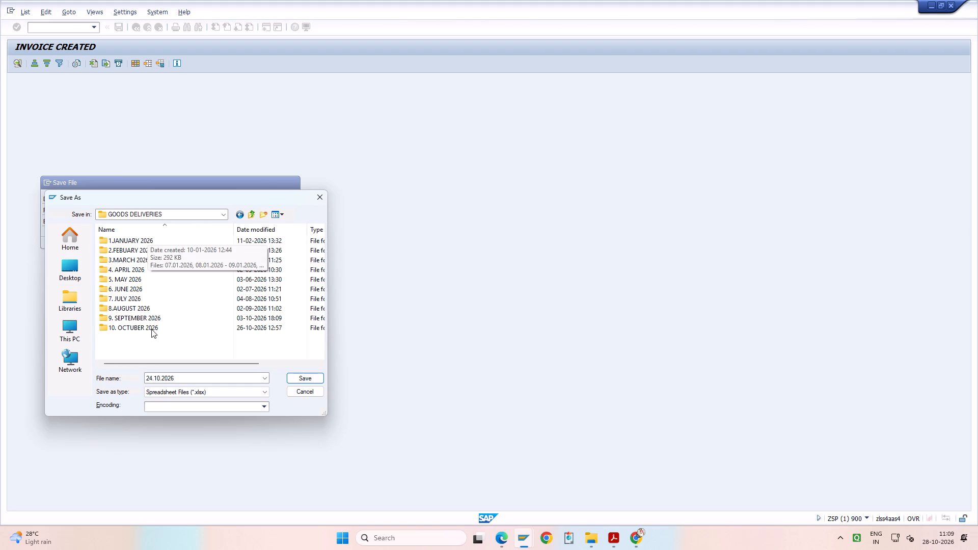
double_click(151, 329)
left_click(151, 322)
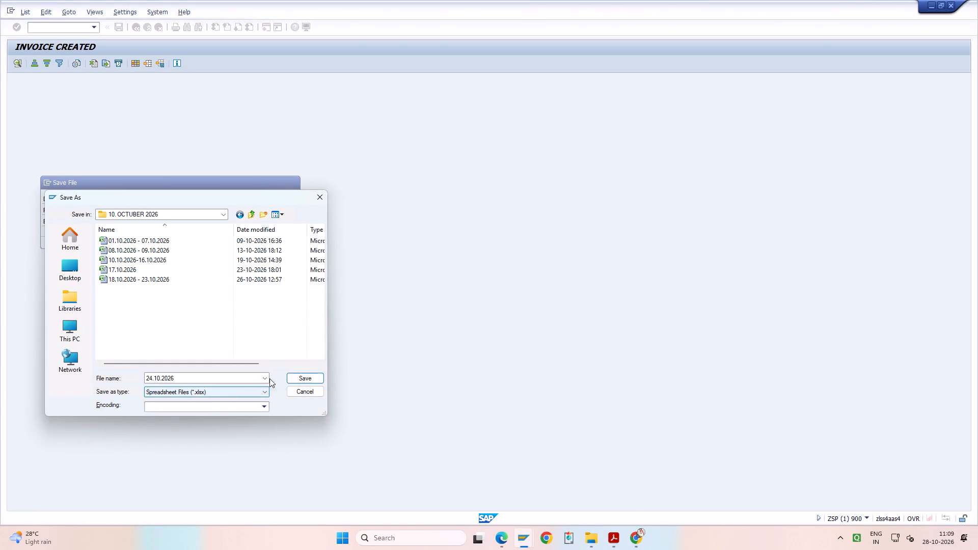
Generate the 24.10.2026.xlsx export file in the chosen 10. OCTUBER 2026 folder and show the desktop.
left_click(308, 376)
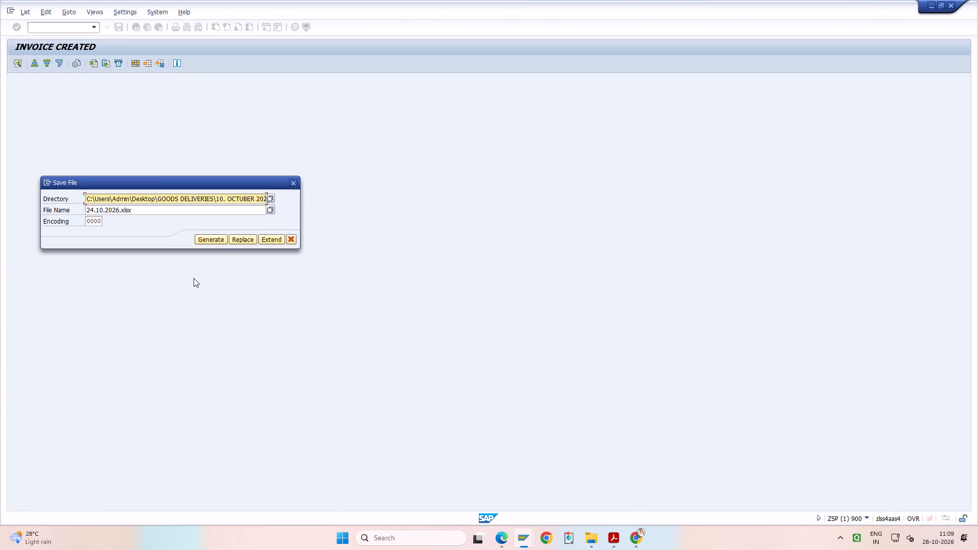
left_click(215, 241)
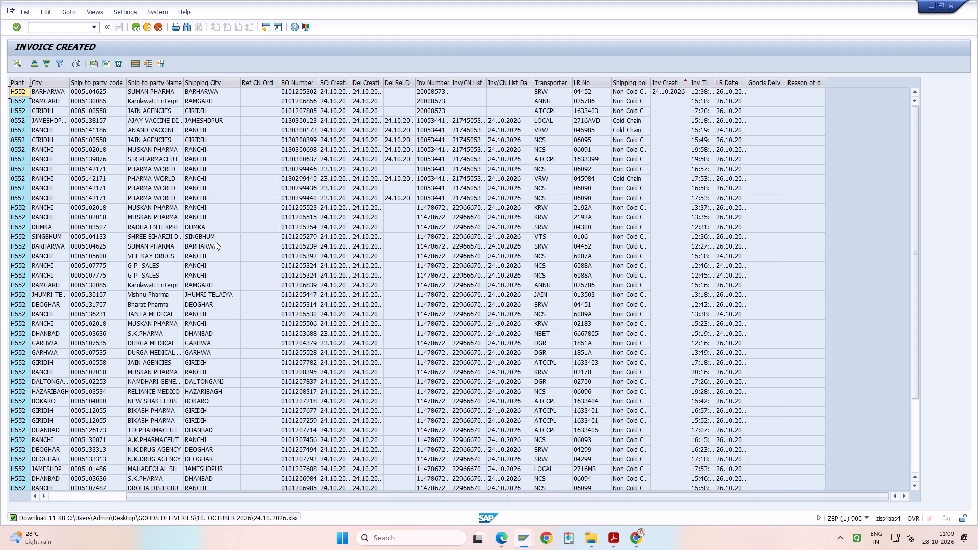
key("super+d")
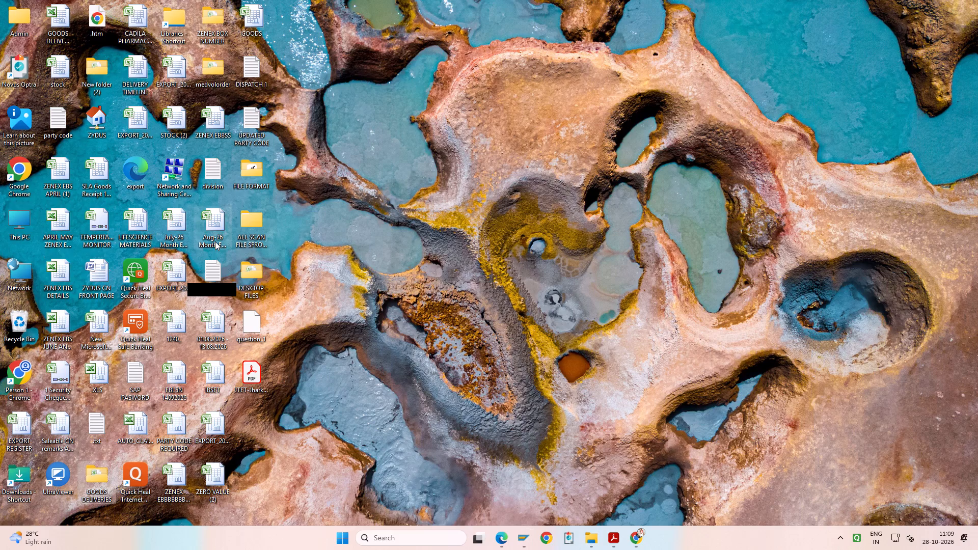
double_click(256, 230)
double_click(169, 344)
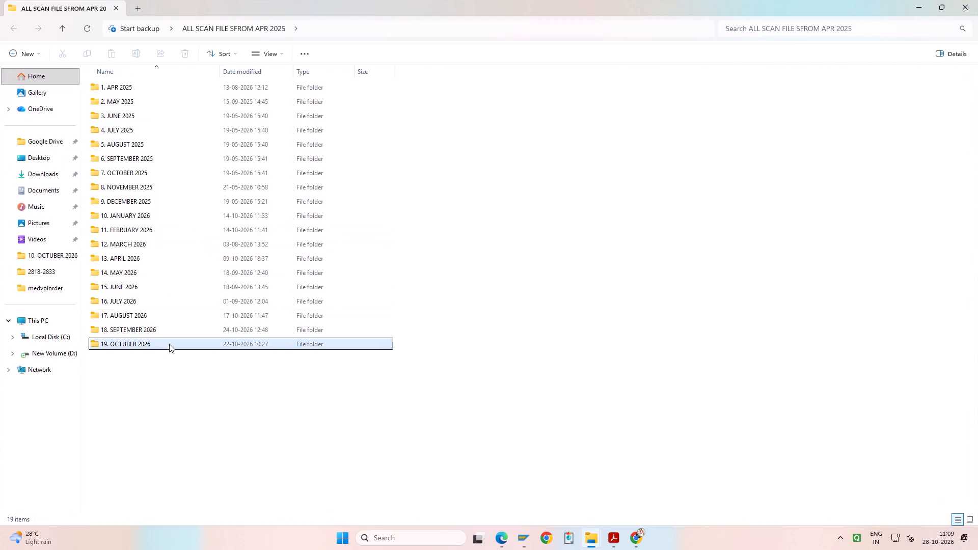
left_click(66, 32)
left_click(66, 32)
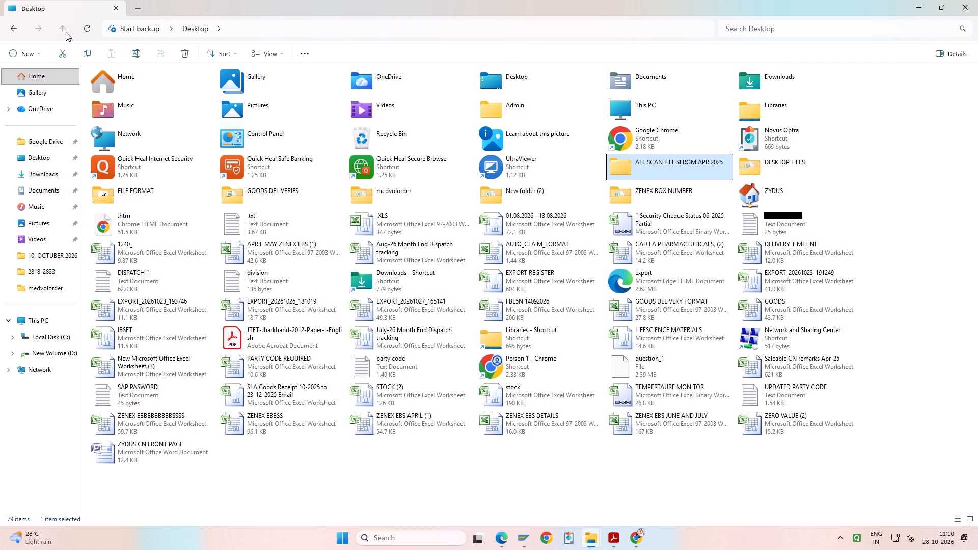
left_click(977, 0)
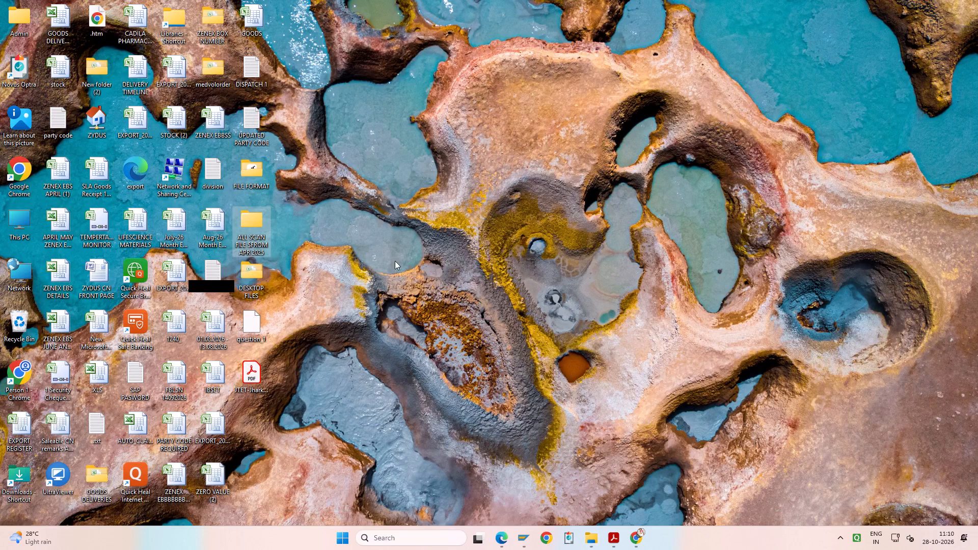
Open the exported 24.10.2026 workbook from the 10. OCTUBER 2026 folder inside GOODS DELIVERIES.
double_click(97, 478)
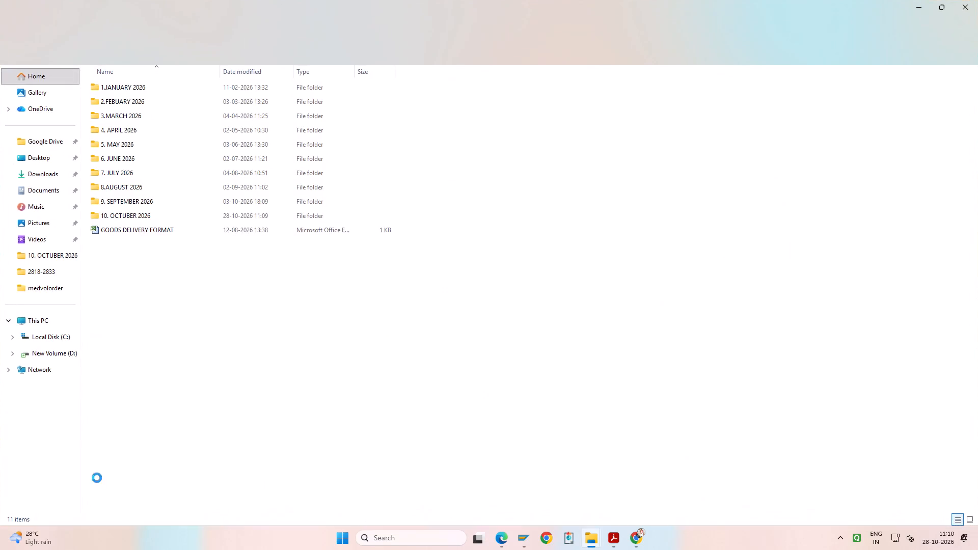
double_click(147, 216)
double_click(158, 158)
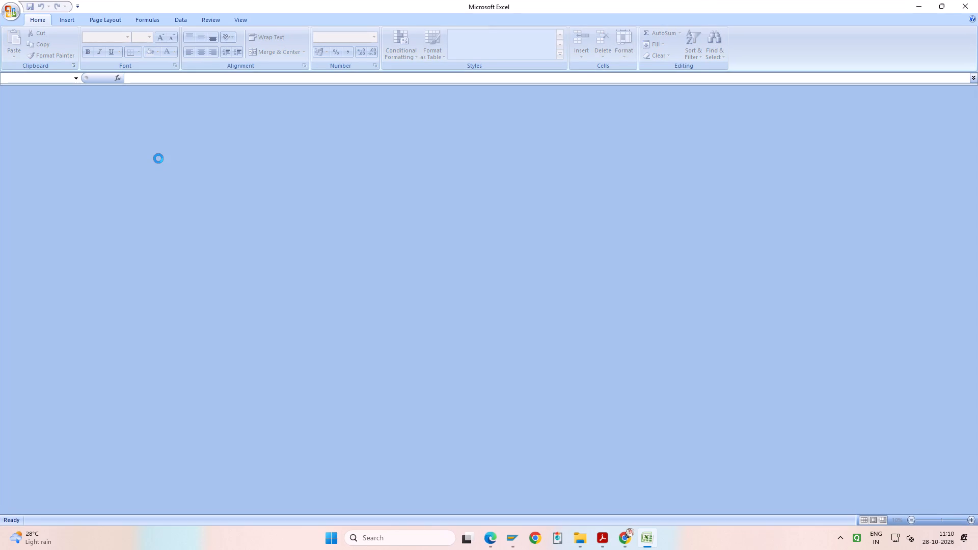
Delete the blank rows above and below the header row and the blank first column of the Data sheet.
left_click(2, 99)
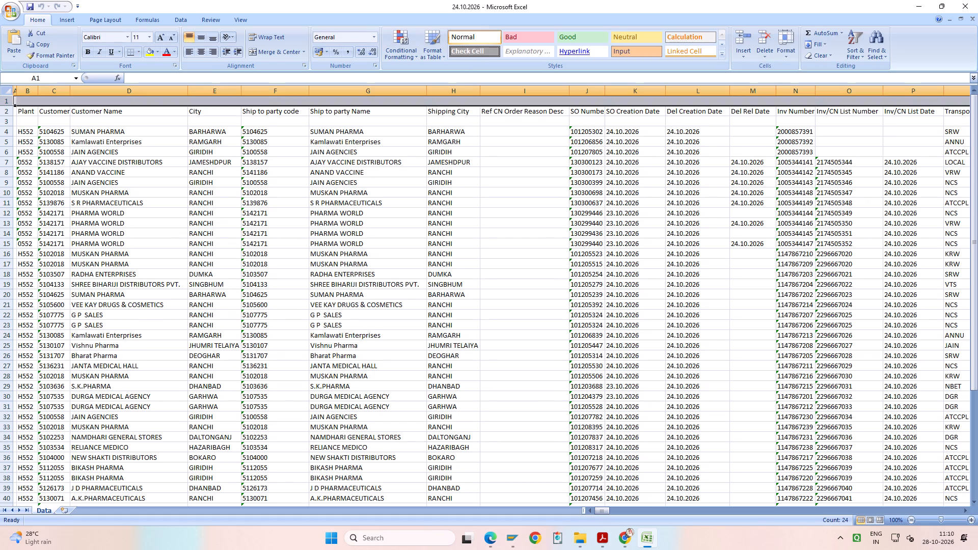
key("ctrl+minus")
left_click(1, 113)
key("ctrl+minus")
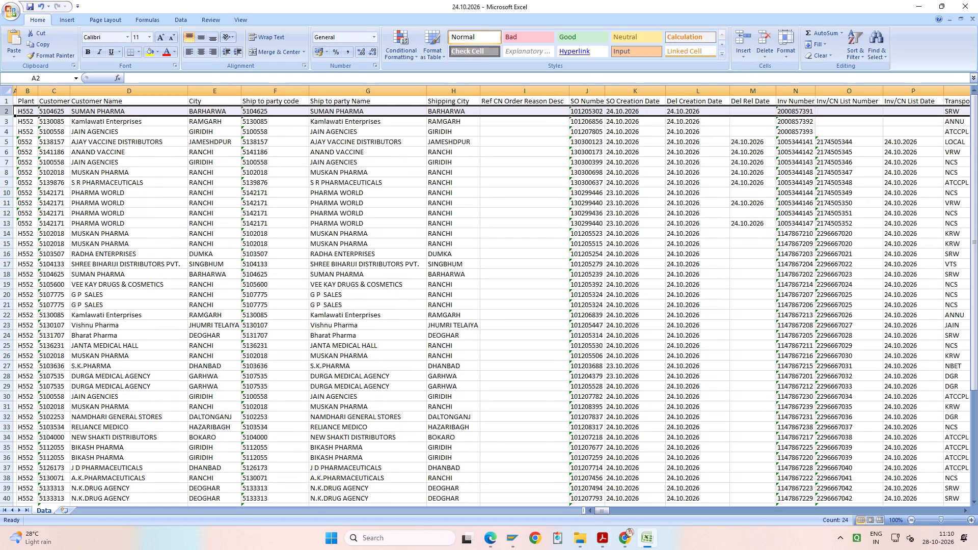
left_click_drag(18, 92, 30, 92)
left_click(18, 92)
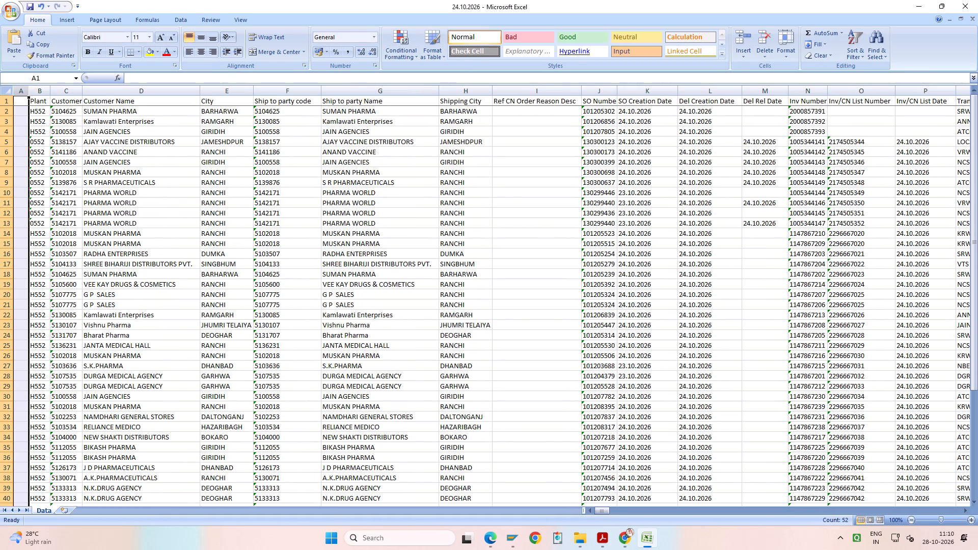
key("ctrl+minus")
Autofit the width of all columns and add filters to the header row.
left_click(2, 90)
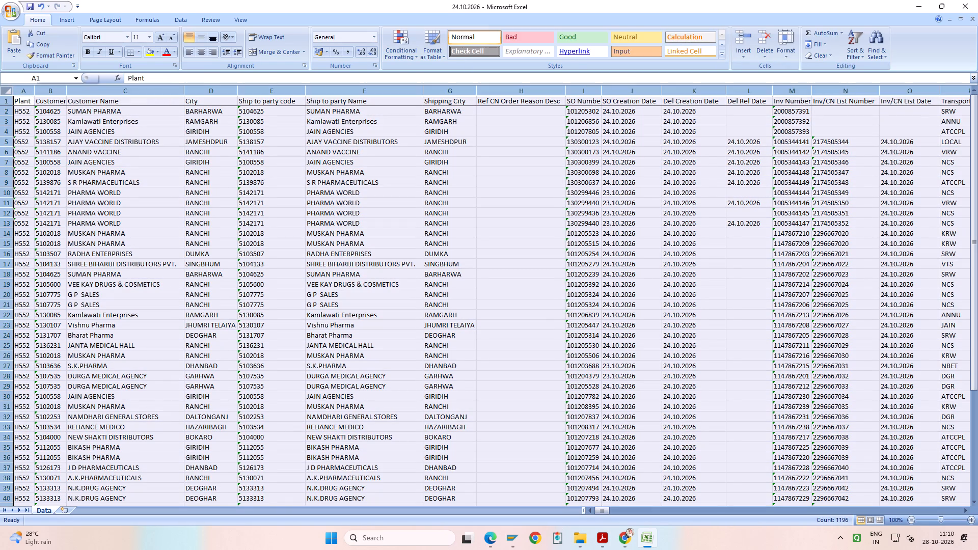
double_click(34, 90)
left_click(0, 100)
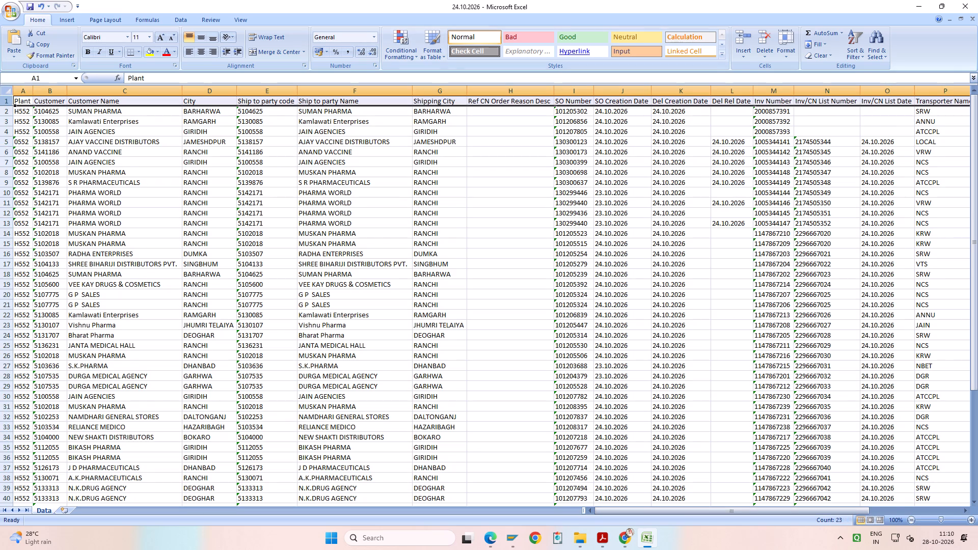
left_click(859, 53)
left_click(876, 106)
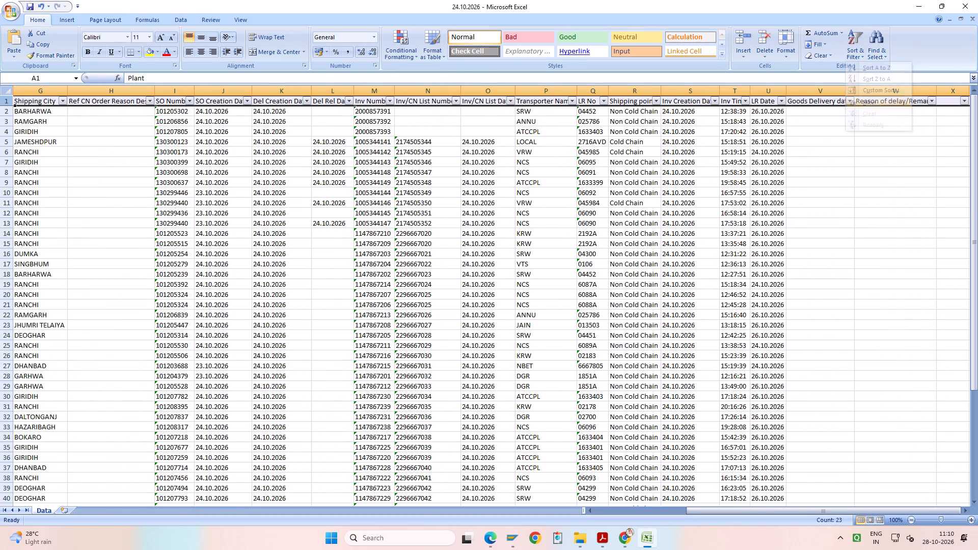
Filter the Shipping City column to show only JAMESHDPUR.
left_click(820, 100)
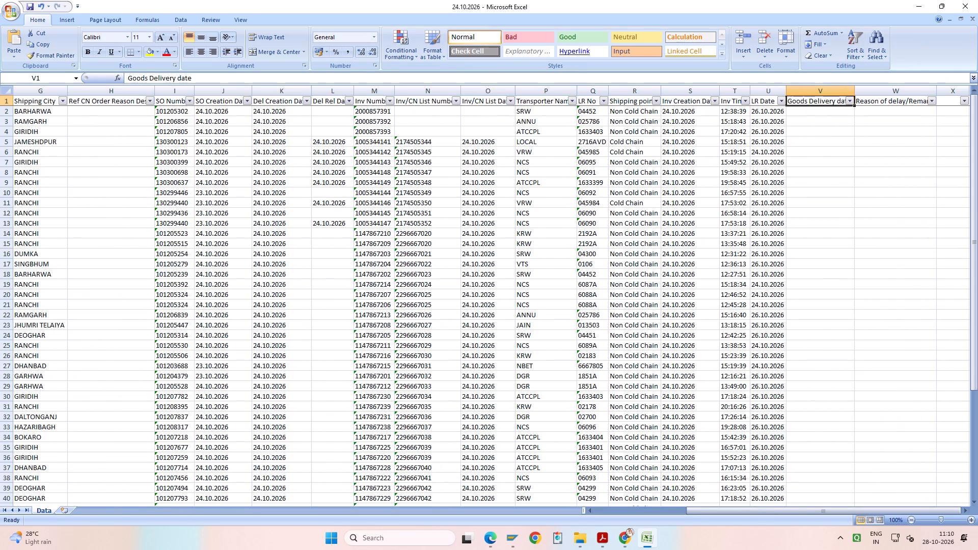
scroll(820, 100, "up", 4)
key("ctrl+Left")
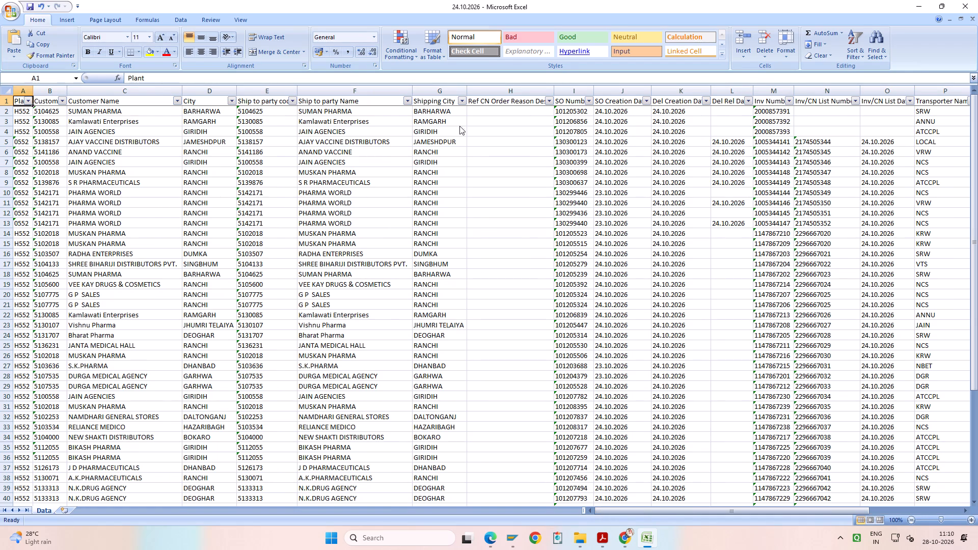
left_click(463, 100)
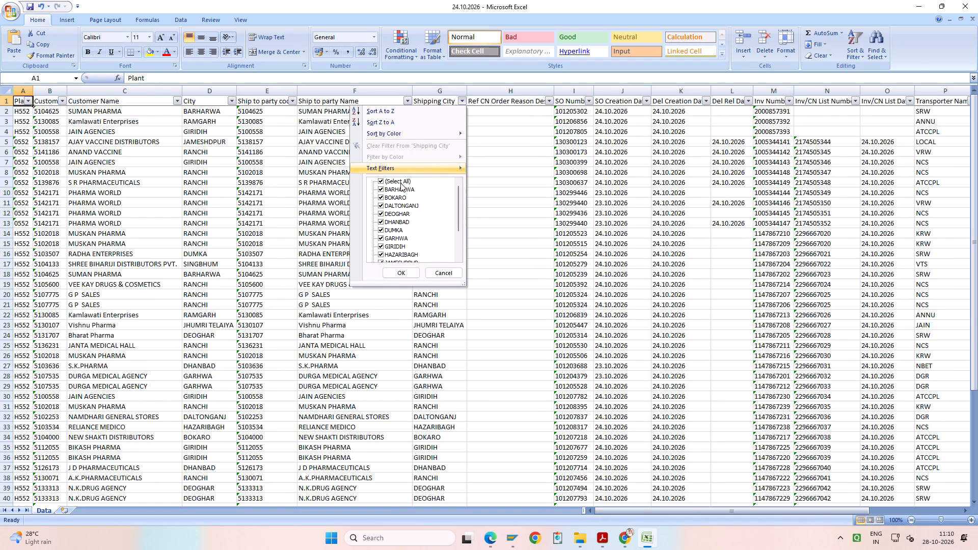
left_click(400, 183)
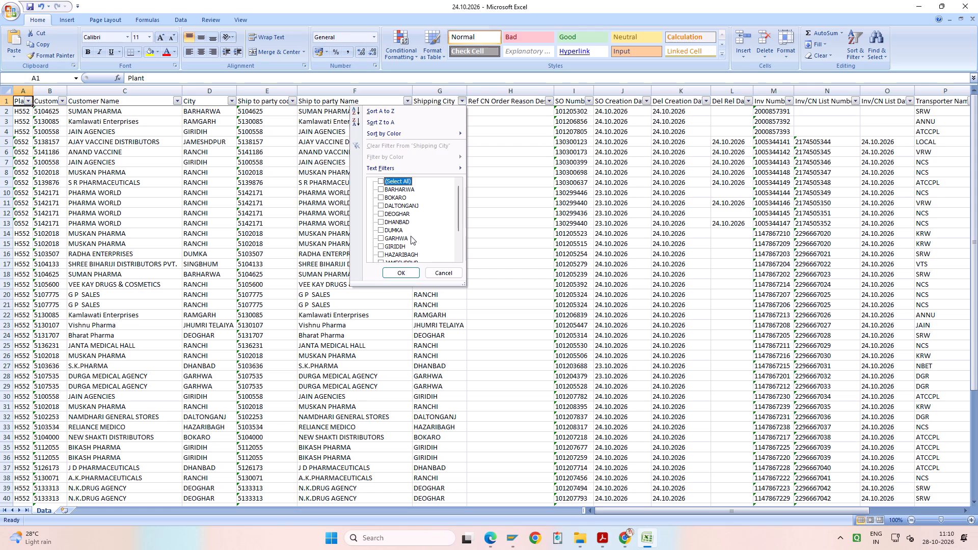
scroll(411, 236, "down", 1)
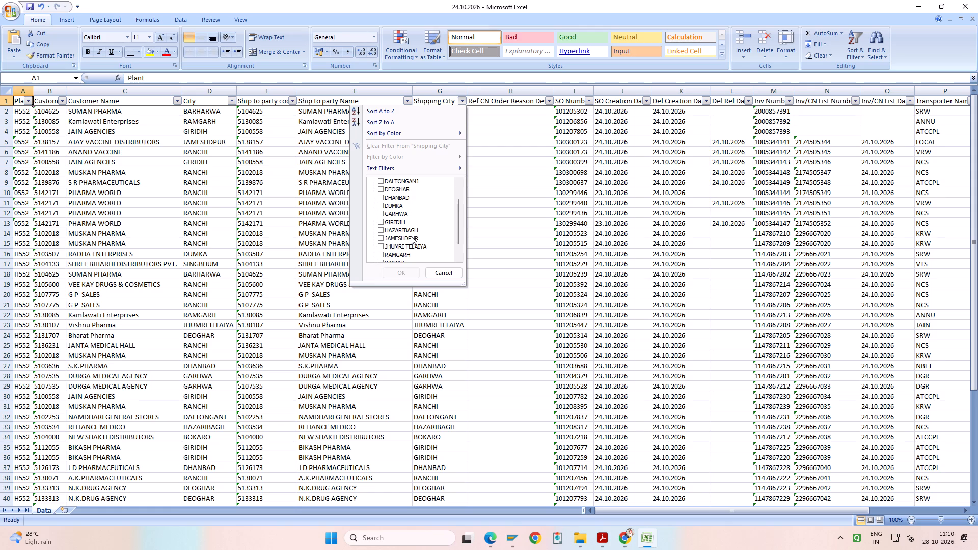
left_click(411, 236)
scroll(412, 236, "down", 2)
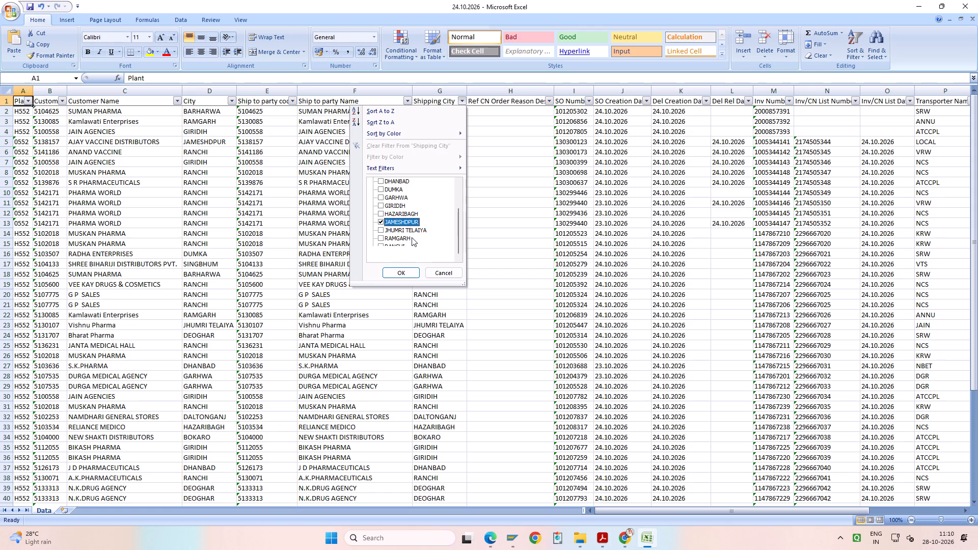
scroll(412, 237, "down", 1)
scroll(412, 237, "down", 20)
scroll(412, 237, "down", 6)
scroll(412, 237, "up", 10)
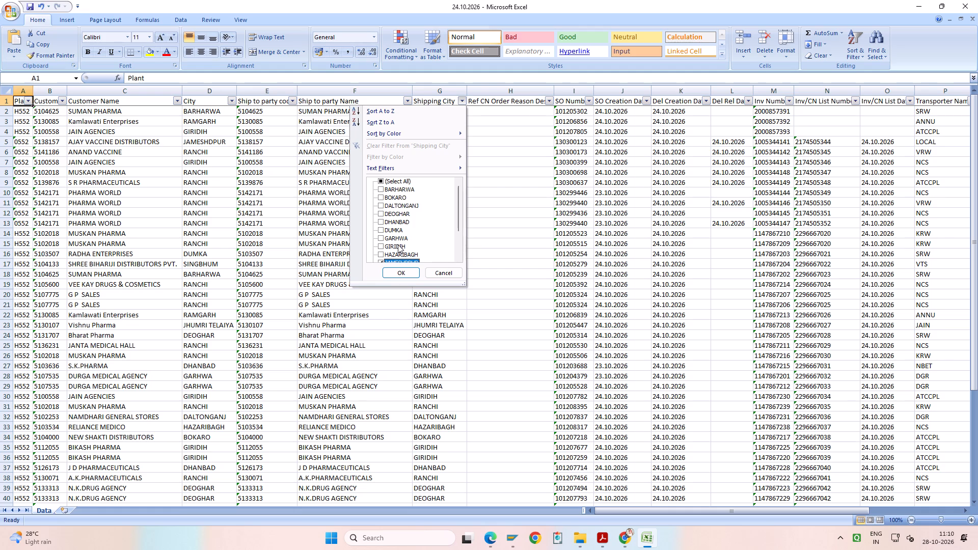
scroll(399, 194, "down", 7)
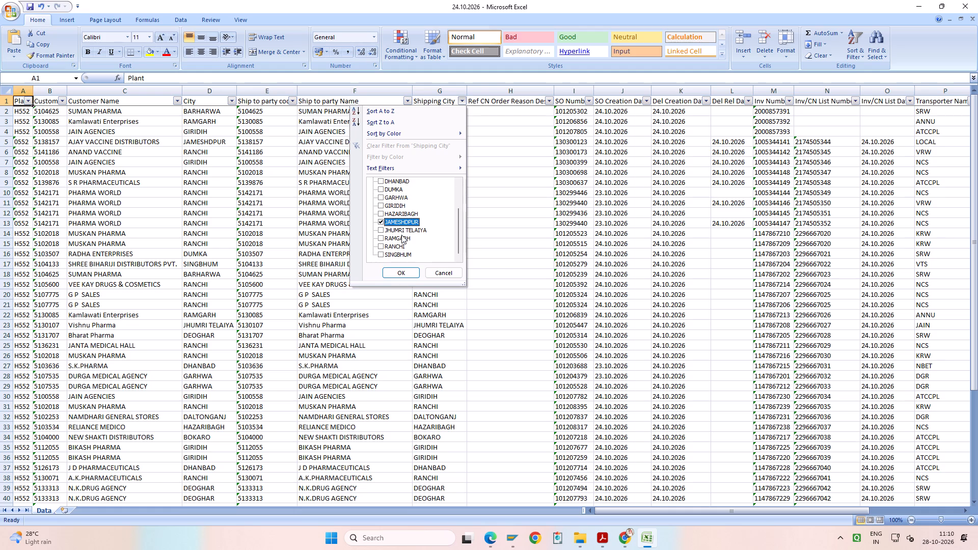
scroll(401, 235, "down", 4)
scroll(401, 235, "up", 7)
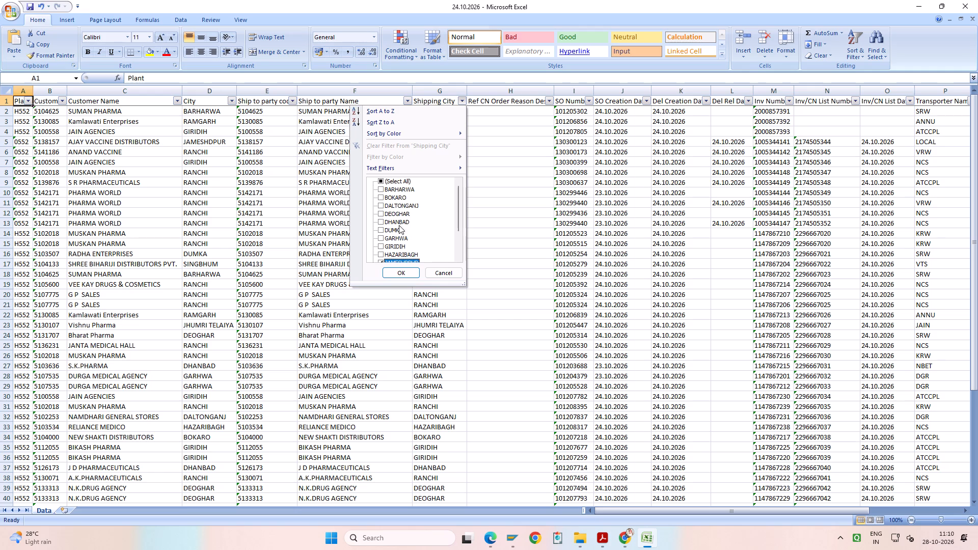
scroll(392, 237, "down", 3)
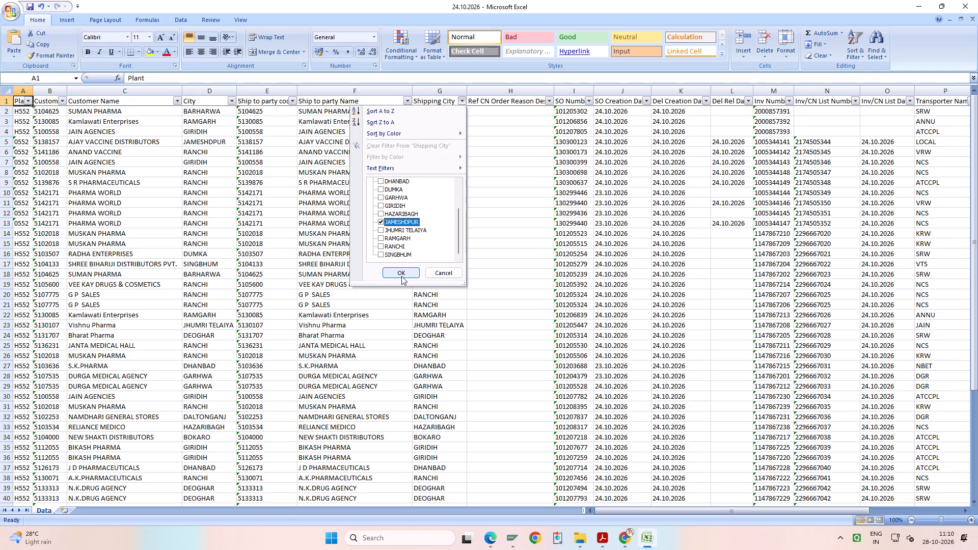
left_click(403, 273)
scroll(403, 273, "up", 5)
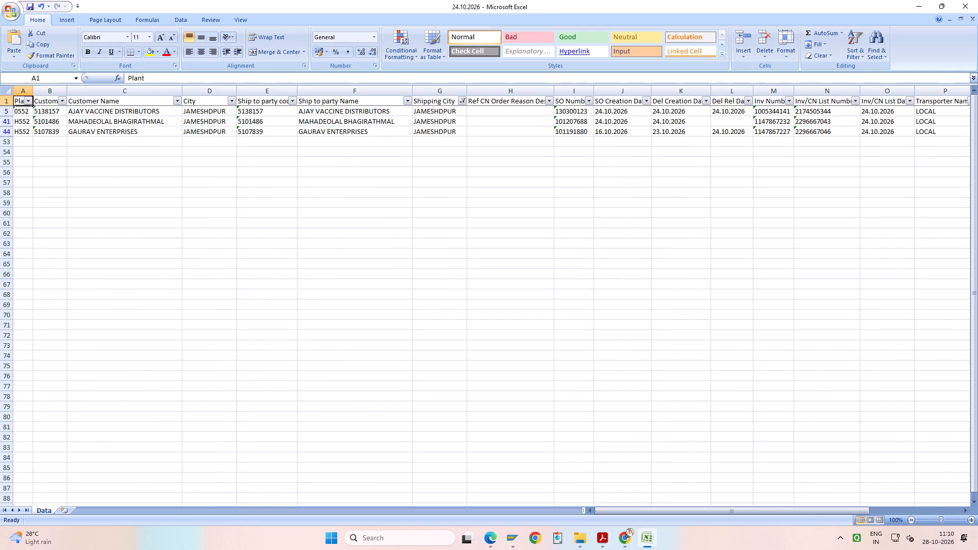
Enter 26.10.2026 as the Goods Delivery date in the first JAMESHDPUR row and fill it down the other filtered rows.
left_click(433, 102)
key("ctrl+Right")
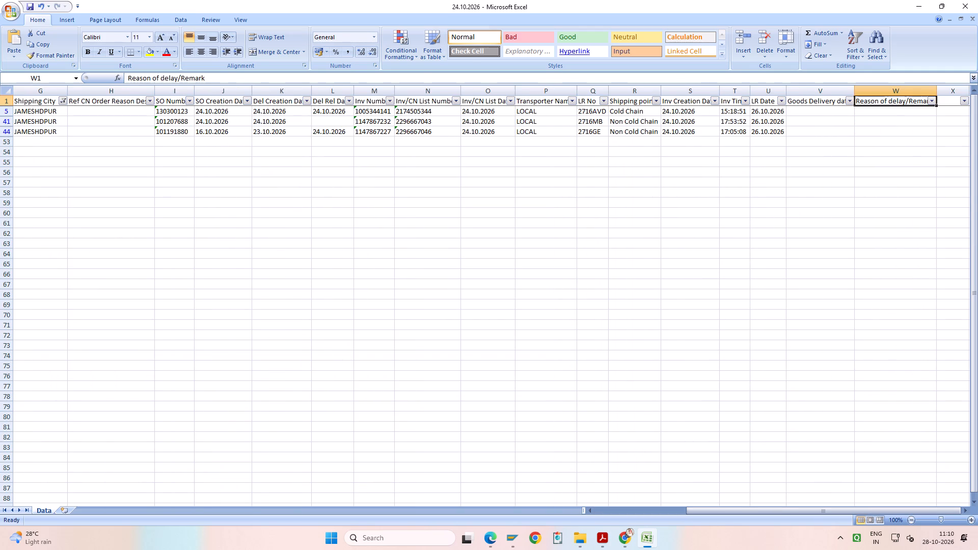
left_click(780, 99)
left_click(823, 135)
left_click(807, 111)
scroll(854, 121, "up", 5)
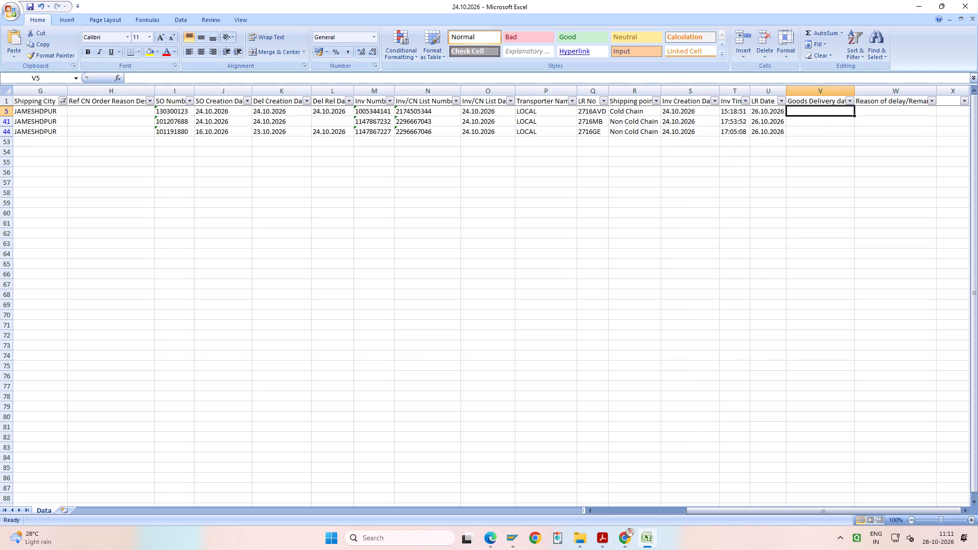
type("26.10.2026")
key("Up")
key("Down")
key("shift+Down")
key("shift+Down")
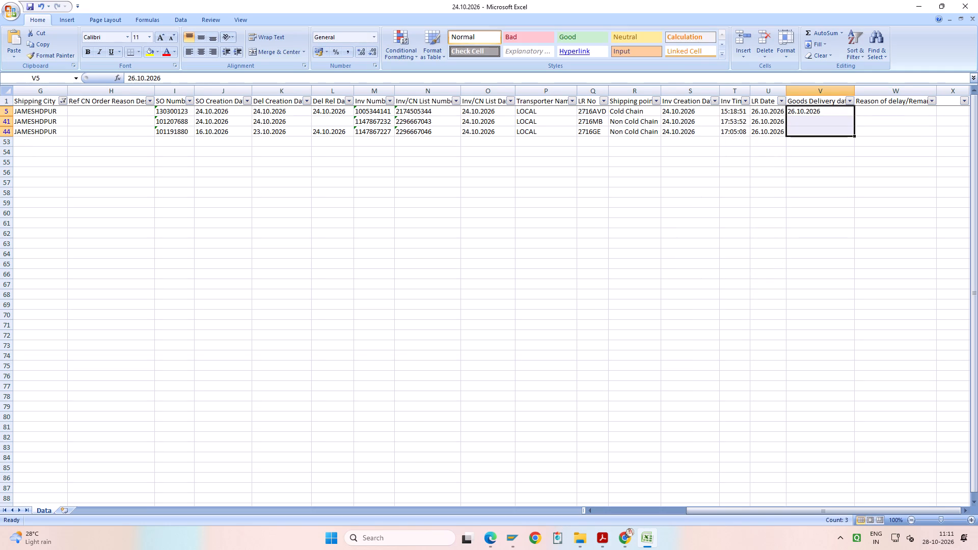
key("ctrl+d")
Save the workbook with the JAMESHDPUR delivery dates and return to the start of the header row.
key("ctrl+s")
key("ctrl+s")
key("ctrl+s")
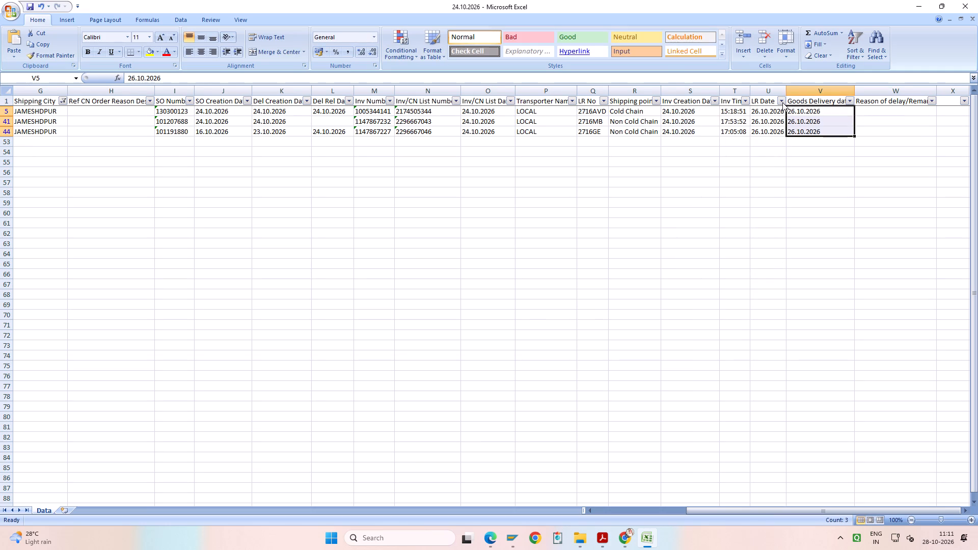
left_click(782, 102)
left_click(766, 276)
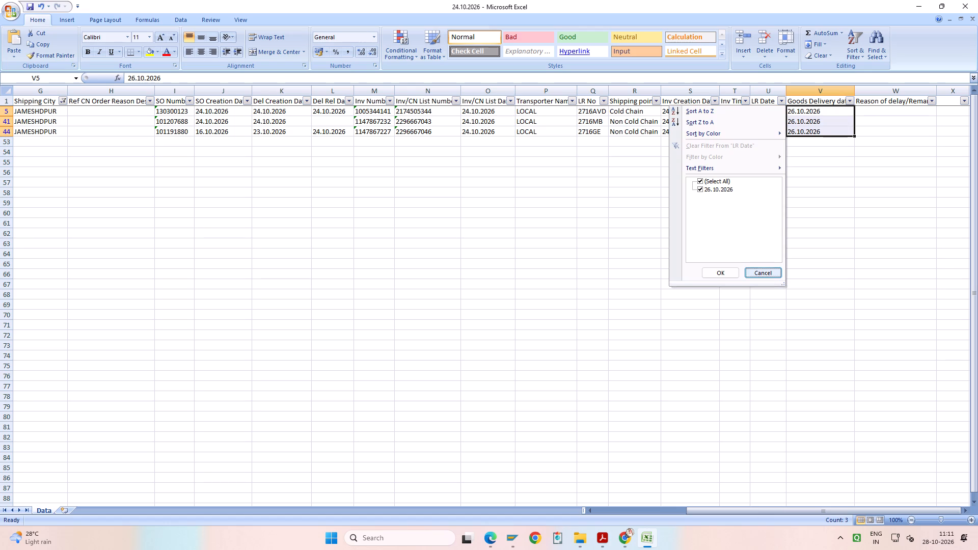
scroll(766, 276, "up", 5)
key("Up")
key("ctrl+Left")
key("ctrl+s")
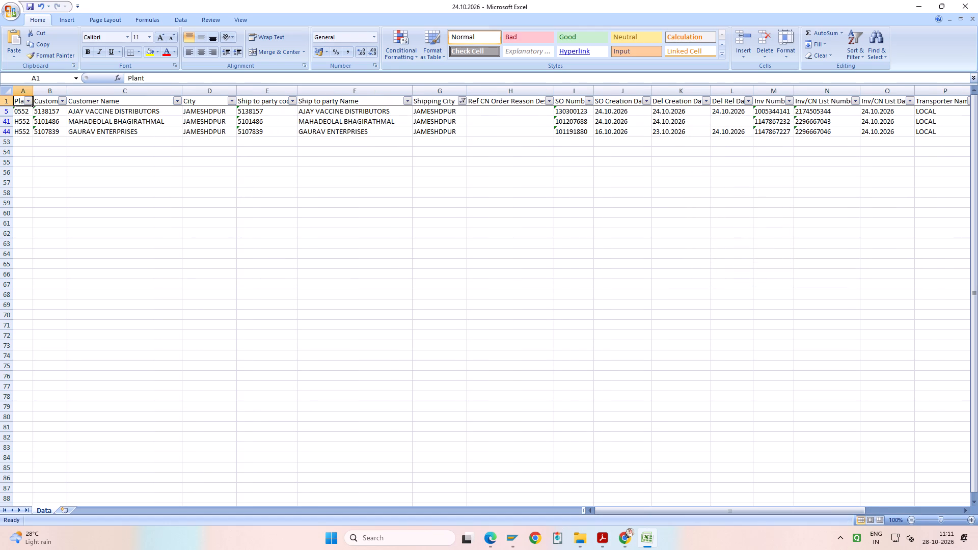
Change the Shipping City filter to show only RANCHI.
left_click(460, 99)
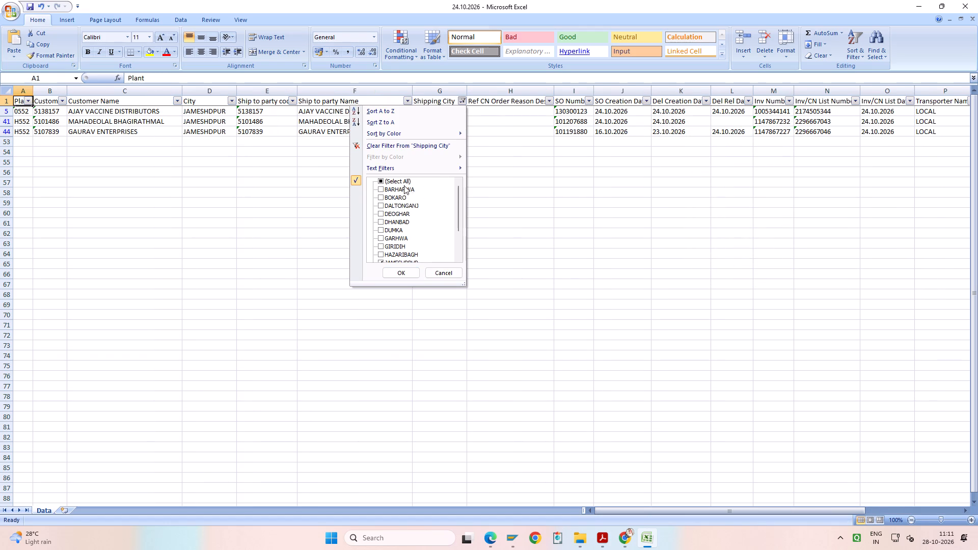
left_click(399, 183)
left_click(403, 183)
scroll(404, 223, "down", 8)
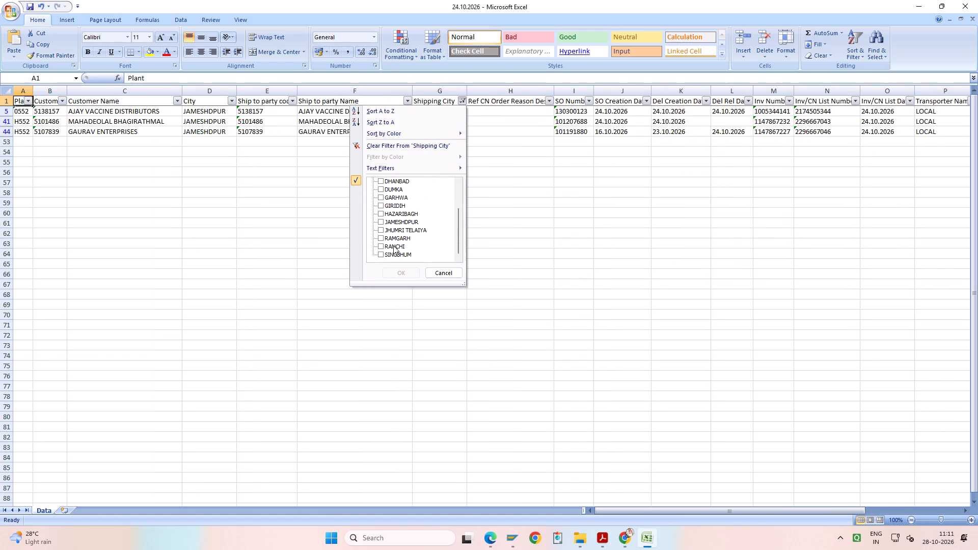
left_click(391, 245)
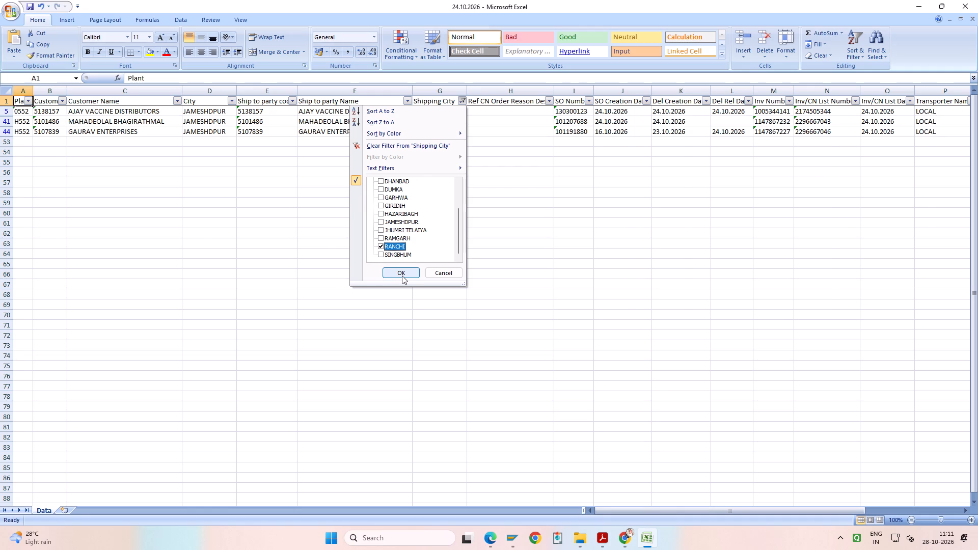
left_click(402, 276)
scroll(402, 276, "up", 5)
Clear all existing Goods Delivery dates from the filtered RANCHI rows.
left_click(437, 93)
left_click(440, 104)
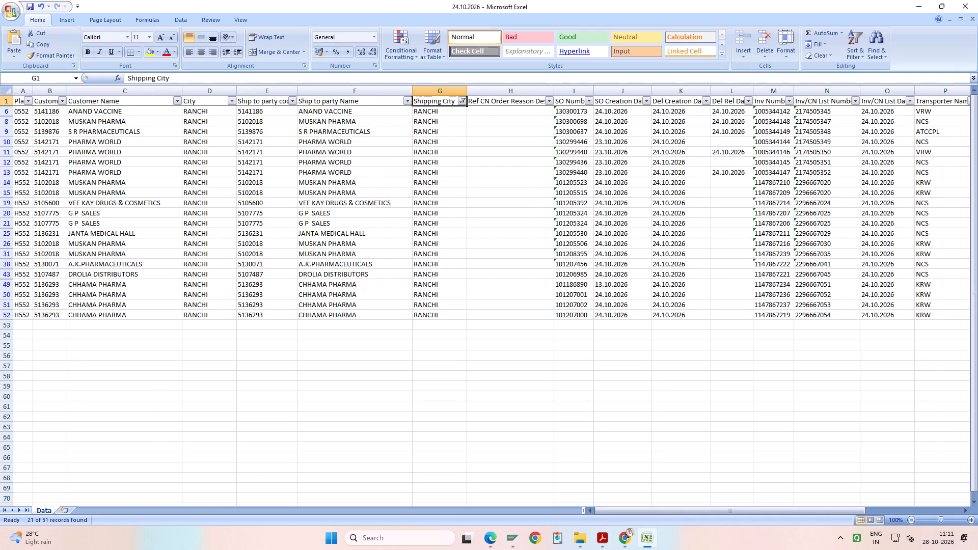
key("ctrl+Right")
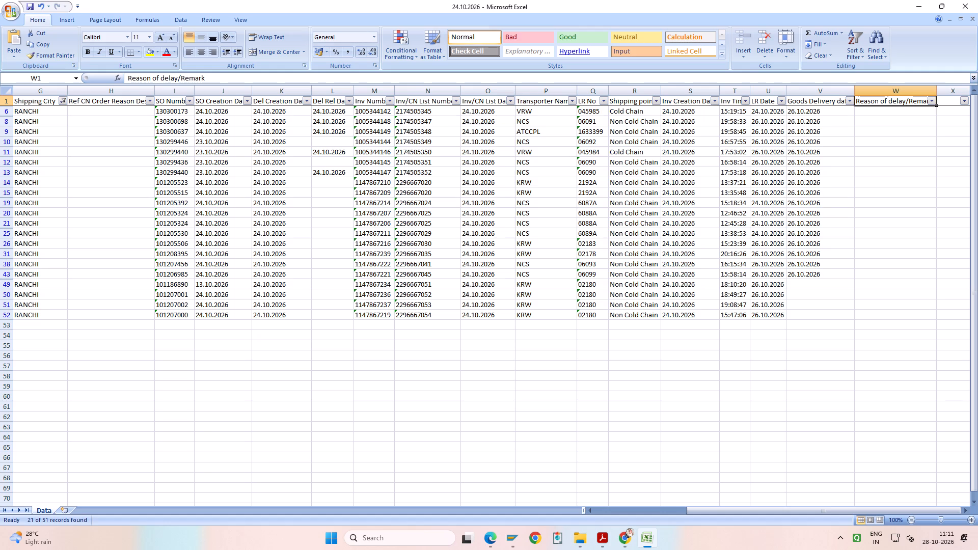
left_click(780, 101)
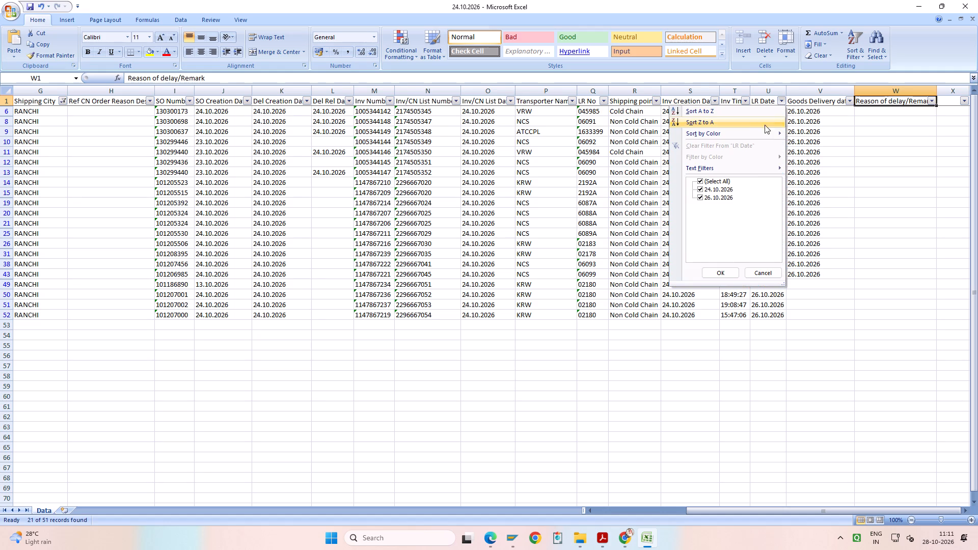
left_click(811, 159)
left_click_drag(818, 112, 837, 268)
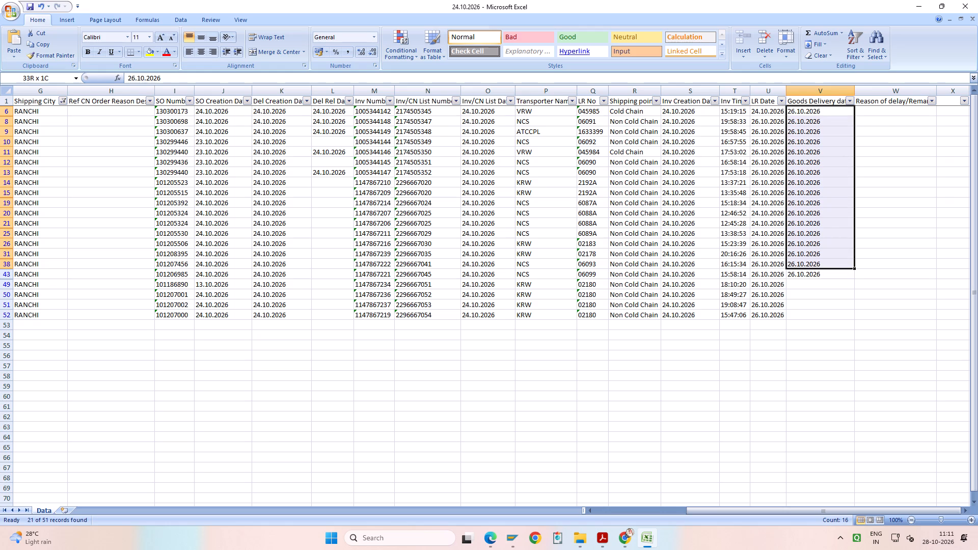
left_click_drag(837, 268, 837, 271)
key("Delete")
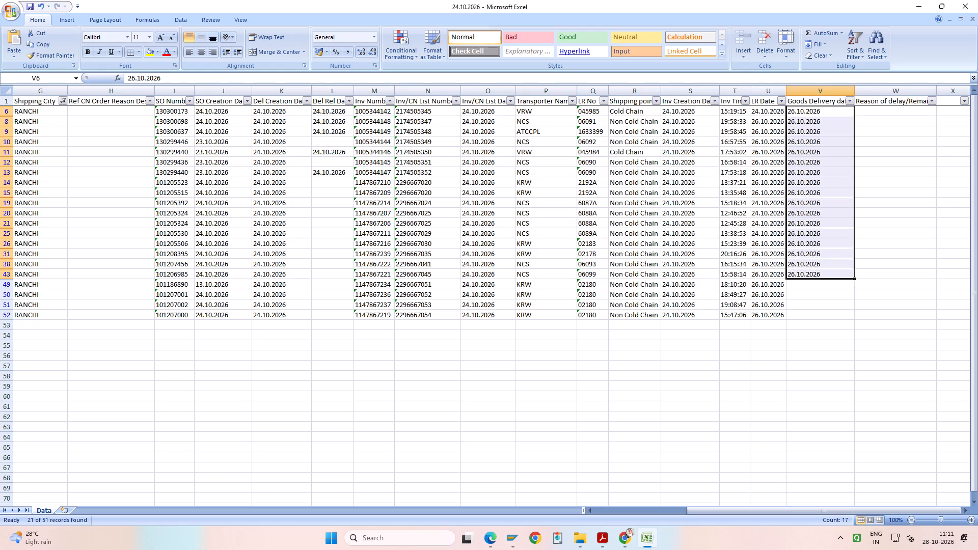
Filter the LR Date column to show only the RANCHI rows dated 24.10.2026.
left_click(780, 102)
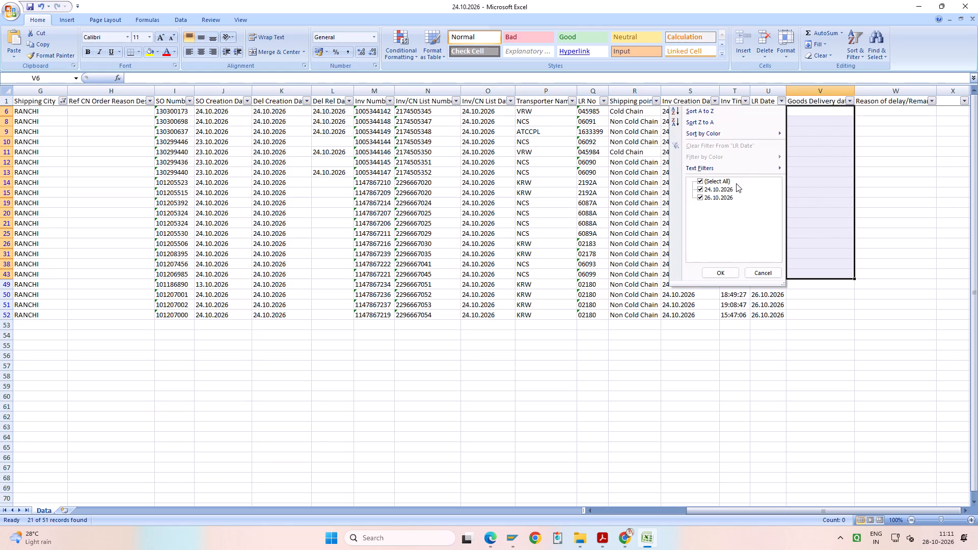
left_click(719, 181)
left_click(723, 189)
left_click(728, 276)
scroll(728, 276, "up", 5)
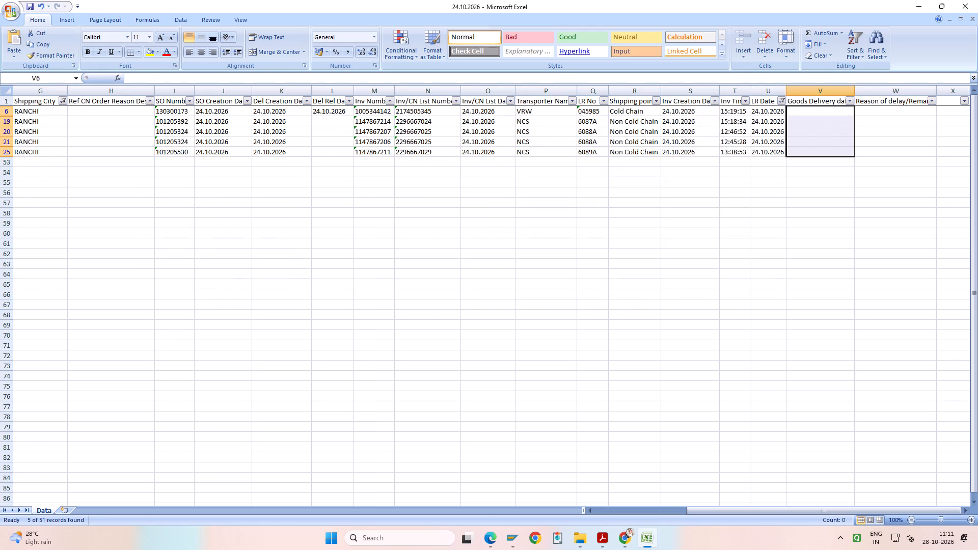
Enter 25.10.2026 as the Goods Delivery date for all RANCHI rows with LR Date 24.10.2026 and save the workbook.
left_click(805, 116)
left_click(820, 113)
scroll(833, 131, "up", 5)
type("25.10.2026")
key("Up")
key("Down")
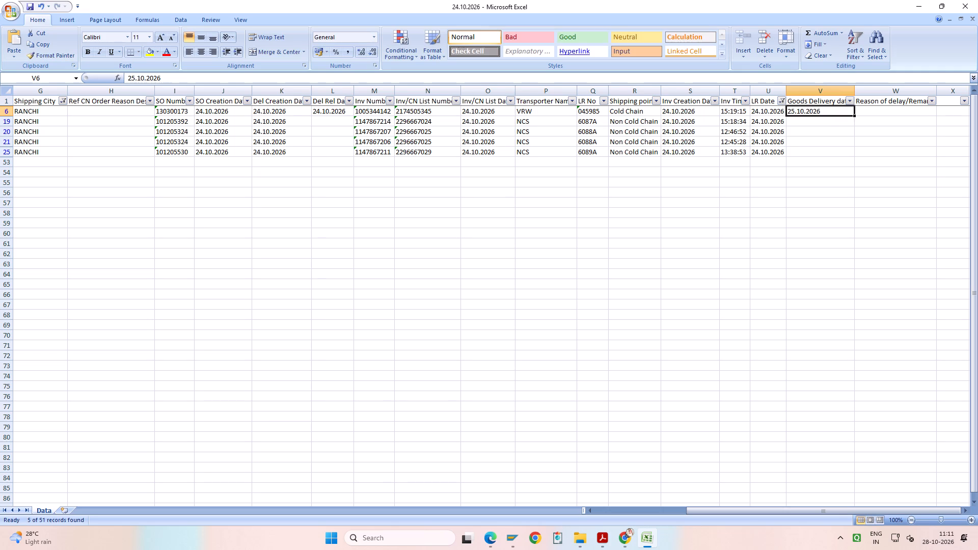
key("shift+Down")
key("shift+Down")
key("shift+Down")
key("shift+Down")
key("ctrl+d")
key("ctrl+s")
key("ctrl+s")
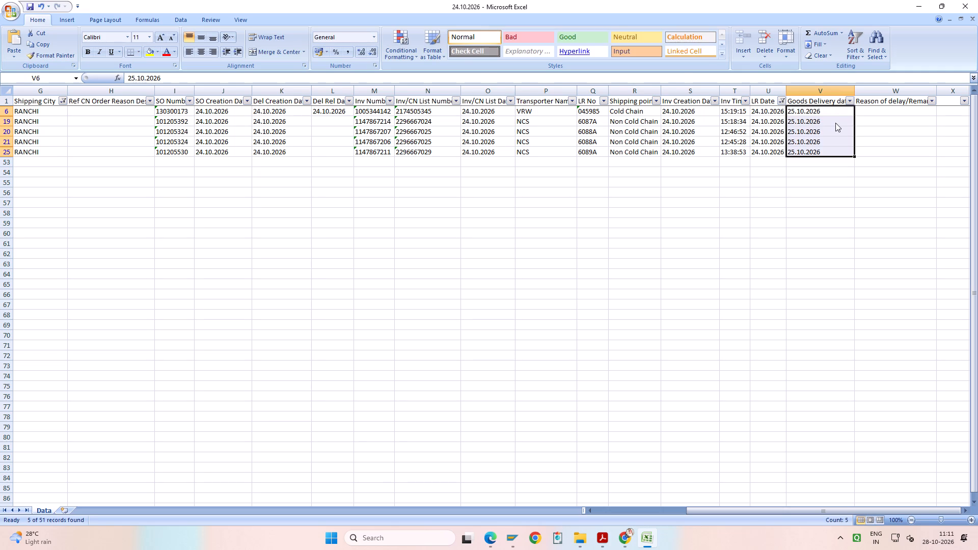
key("ctrl+s")
Switch the LR Date filter to show only the RANCHI rows dated 26.10.2026.
left_click(782, 99)
left_click(717, 189)
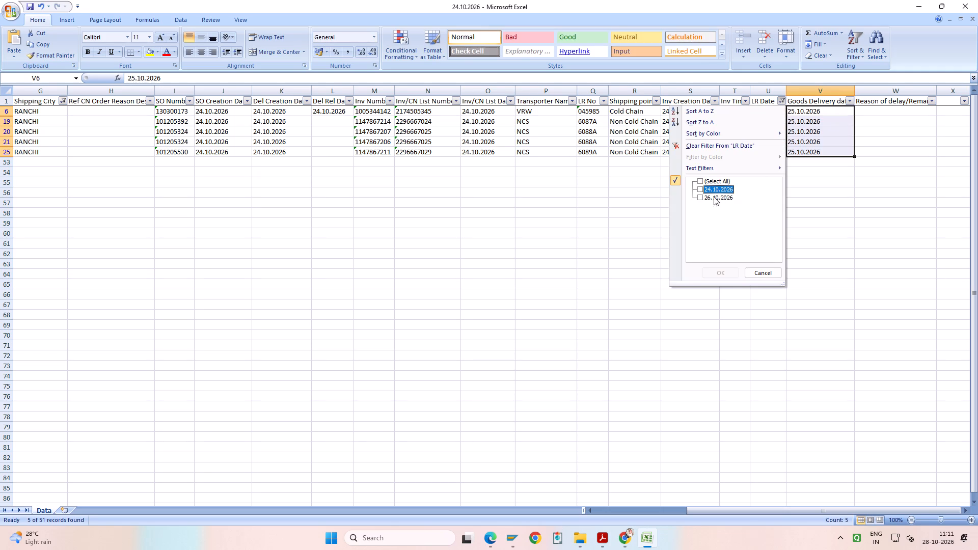
left_click(717, 199)
left_click(725, 274)
scroll(725, 274, "up", 5)
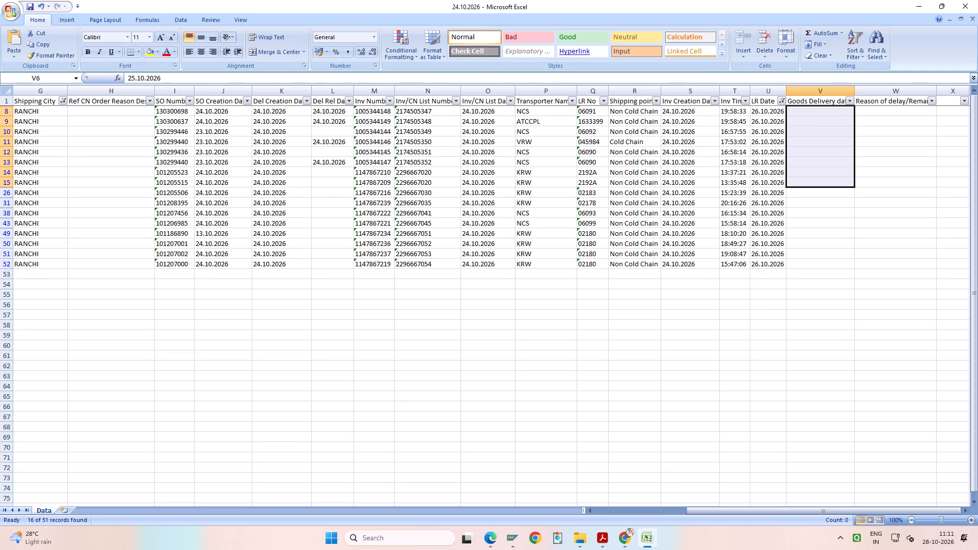
Enter 27.10.2026 as the Goods Delivery date for all RANCHI rows with LR Date 26.10.2026 and save the workbook.
left_click(807, 111)
scroll(807, 111, "up", 5)
type("27.10.2026")
key("Up")
key("Down")
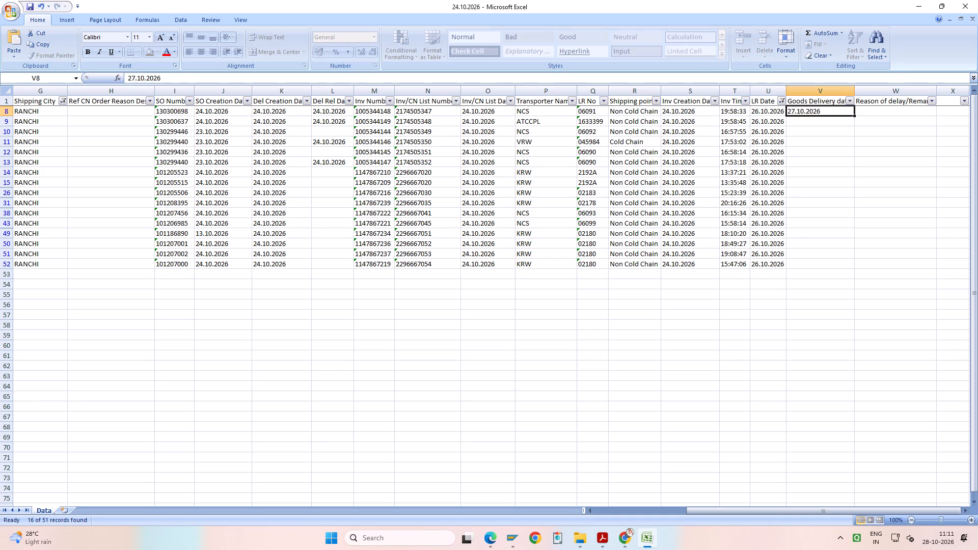
key("shift+Down")
key("shift+Down")
key("shift+Down")
key("shift+Down")
key("shift+Down")
key("shift+Down")
key("shift+Down")
key("shift+Down")
key("shift+Down")
key("shift+Down")
key("shift+Down")
key("shift+Down")
key("shift+Down")
key("shift+Down")
key("shift+Down")
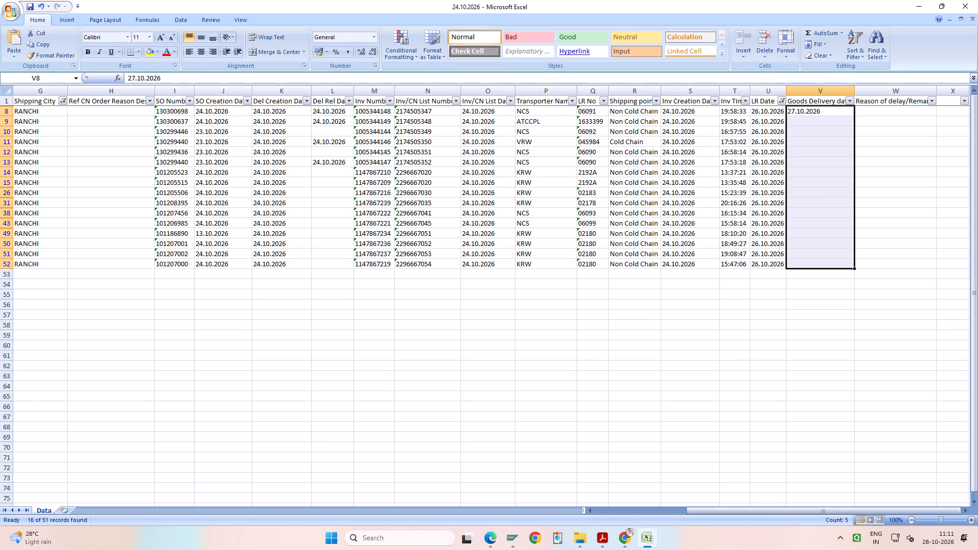
key("ctrl+d")
key("ctrl+s")
key("ctrl+s")
key("ctrl+s")
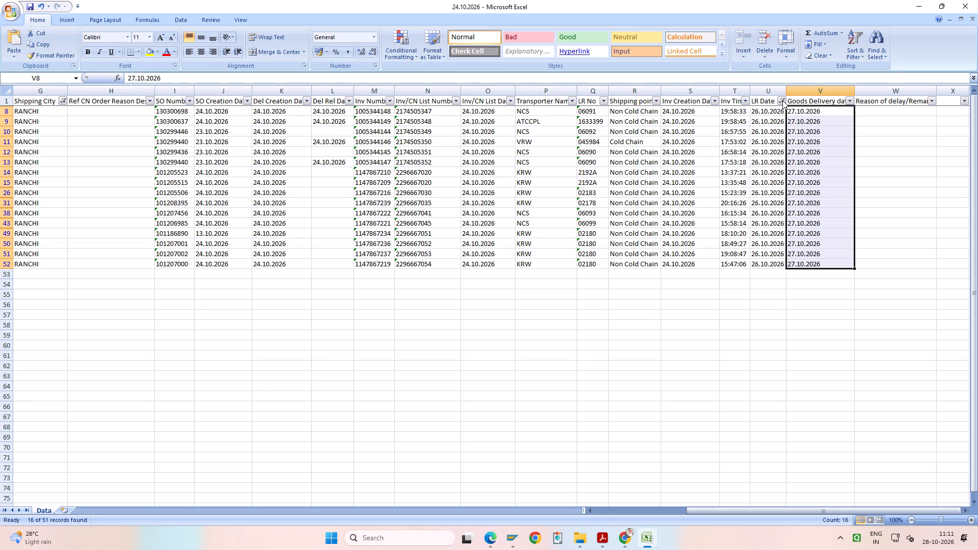
Reset the LR Date filter to show all RANCHI rows.
left_click(782, 100)
left_click(718, 179)
left_click(725, 274)
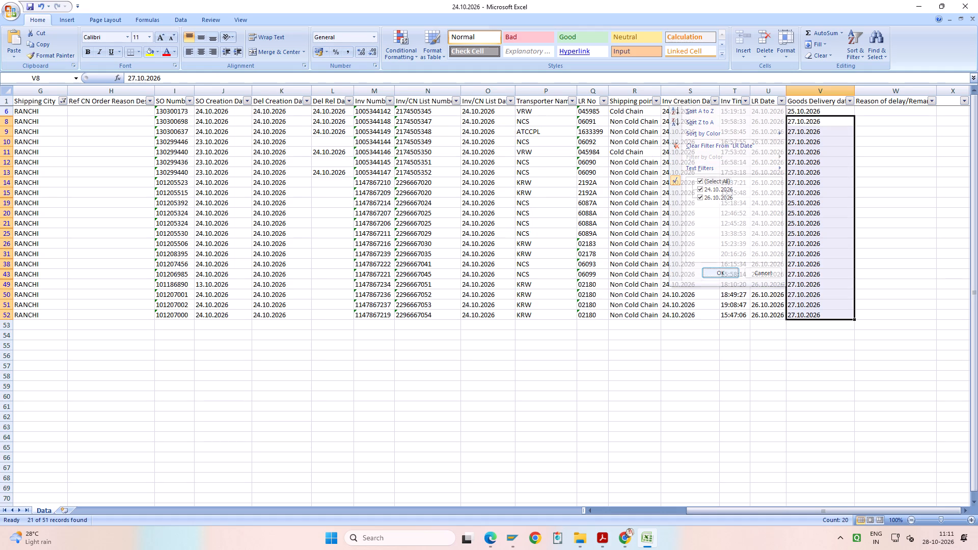
scroll(725, 274, "up", 5)
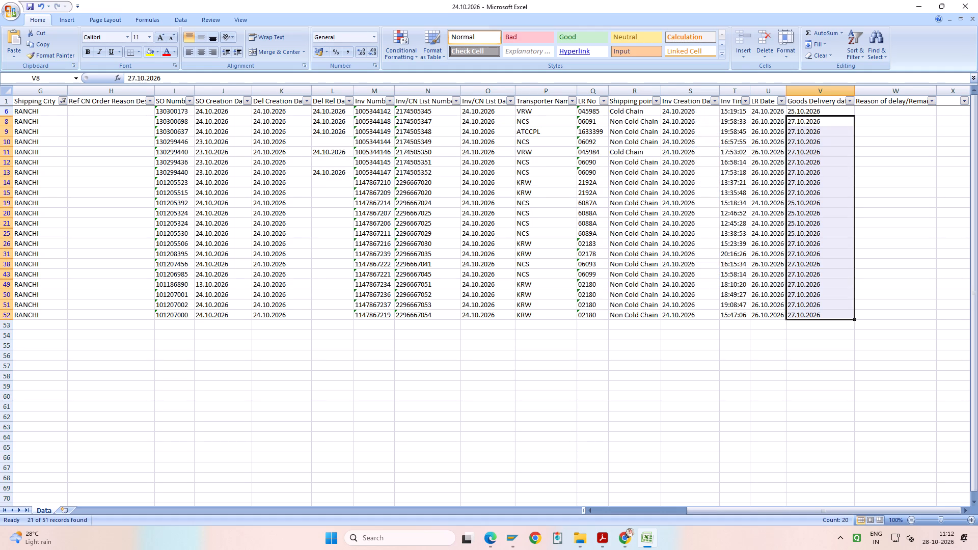
scroll(775, 113, "up", 9)
Check the RANCHI delivery dates by filtering LR Date for 24.10.2026 and 26.10.2026 in turn, ending with all dates shown.
left_click(781, 101)
left_click(724, 181)
left_click(724, 188)
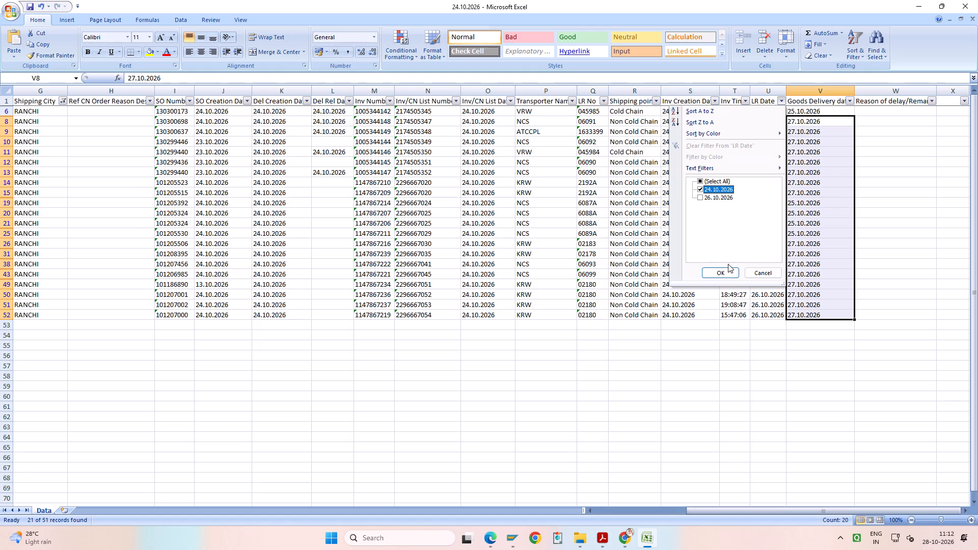
left_click(724, 274)
scroll(727, 274, "up", 5)
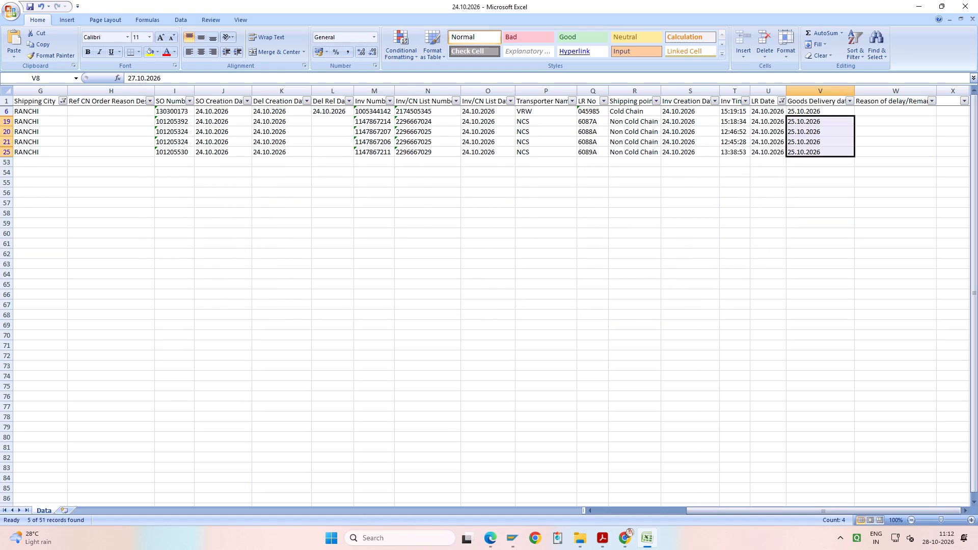
left_click(778, 98)
left_click(716, 186)
left_click(720, 196)
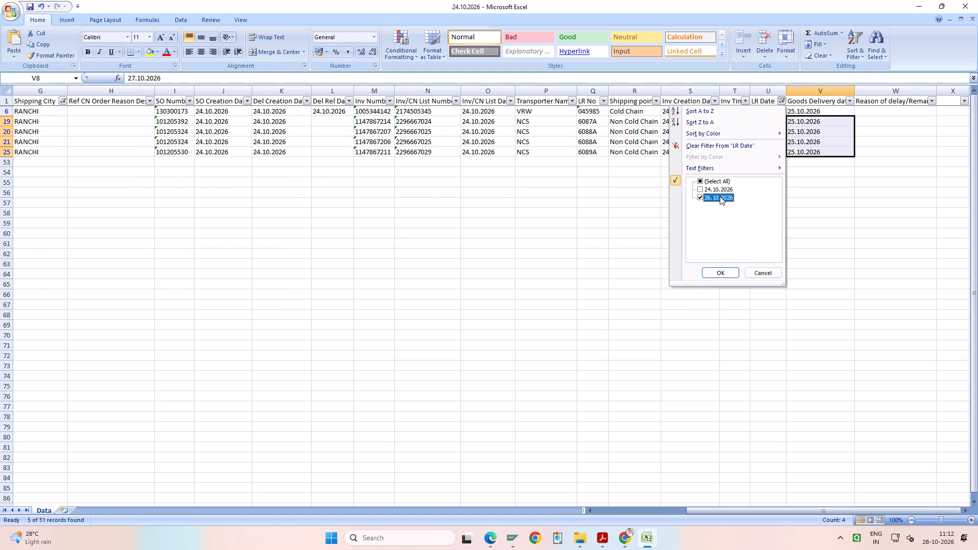
left_click(728, 271)
scroll(728, 271, "up", 5)
scroll(810, 126, "up", 5)
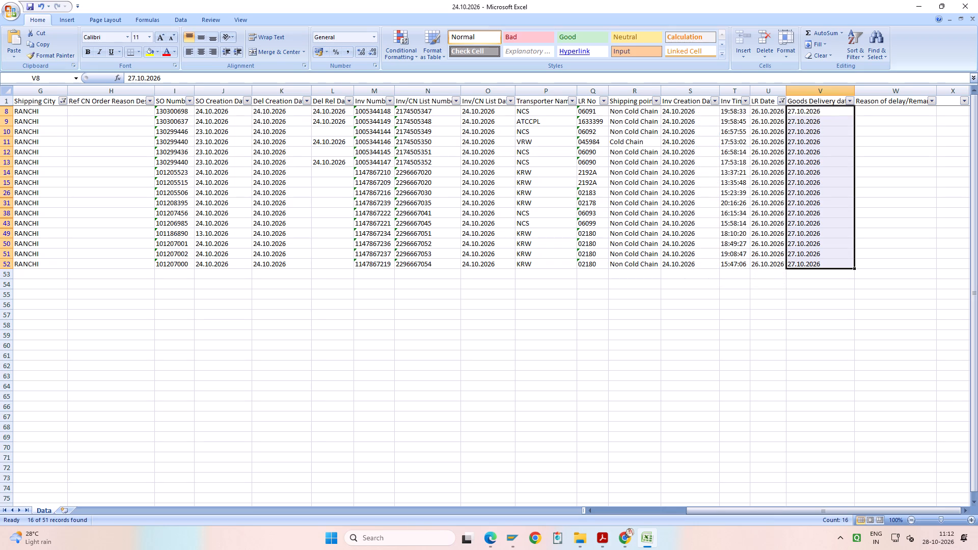
scroll(809, 127, "up", 3)
left_click(781, 101)
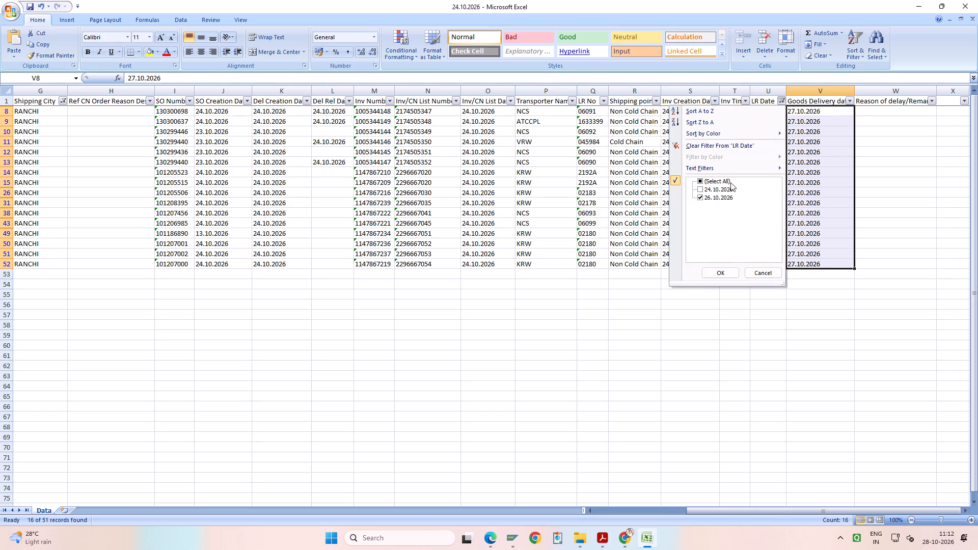
left_click(712, 181)
left_click(731, 270)
scroll(731, 270, "up", 6)
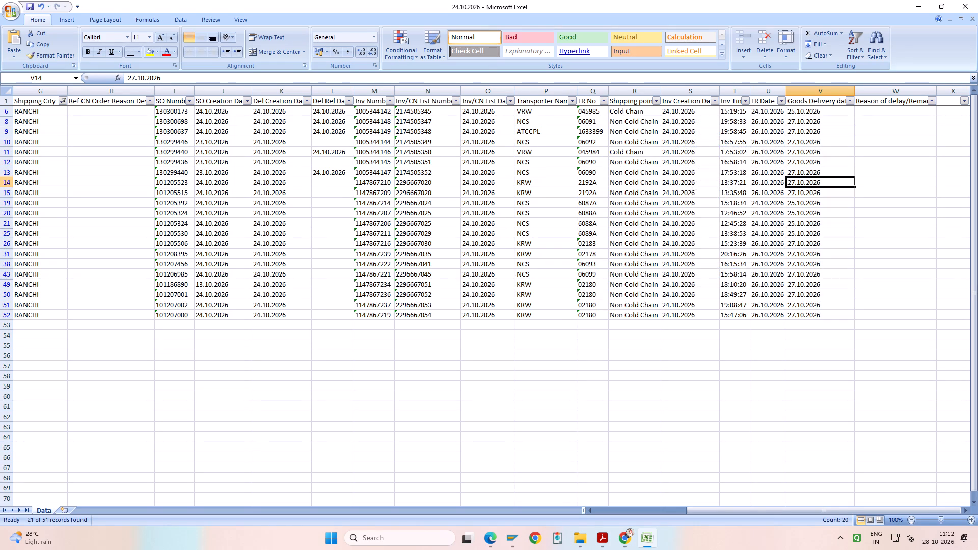
Save the workbook with the RANCHI delivery dates and return to the start of the header row.
left_click(820, 181)
key("ctrl+s")
key("ctrl+s")
key("ctrl+s")
left_click(810, 101)
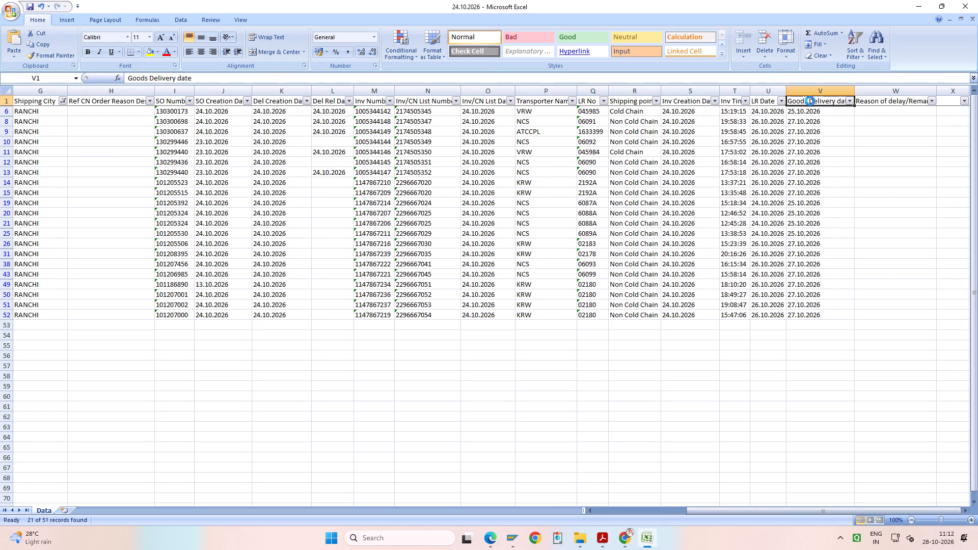
key("ctrl+s")
key("ctrl+Left")
key("ctrl+s")
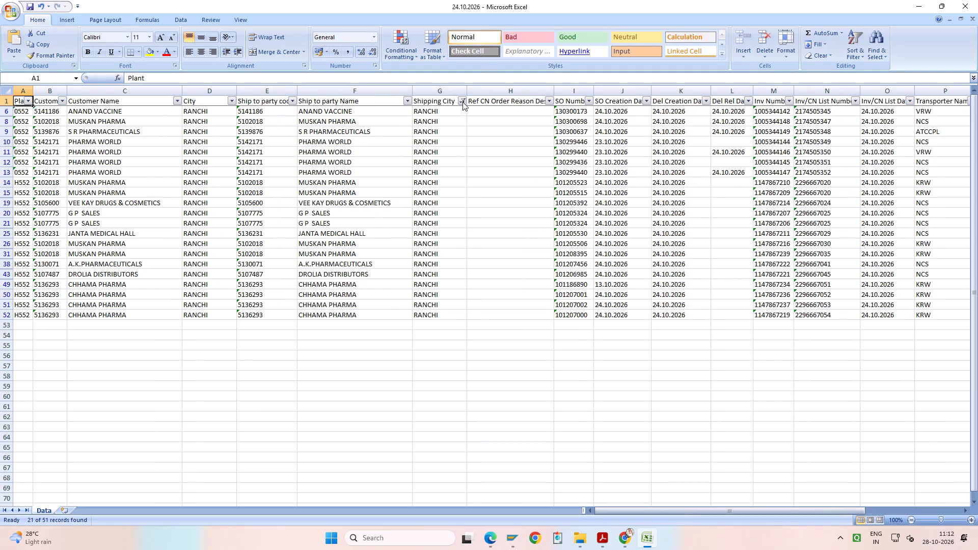
Change the Shipping City filter to show only BARHARWA.
left_click(463, 102)
left_click(403, 184)
left_click(409, 184)
left_click(409, 189)
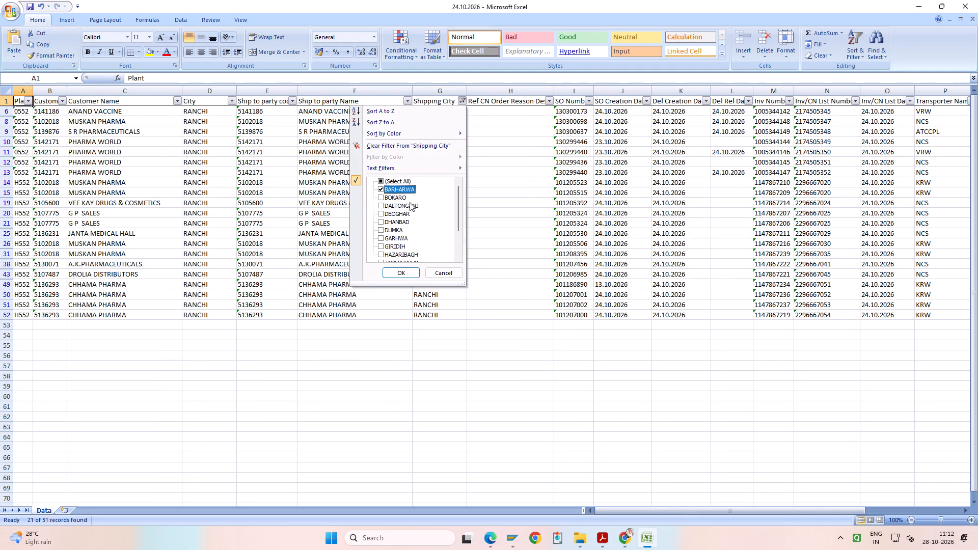
scroll(412, 215, "down", 9)
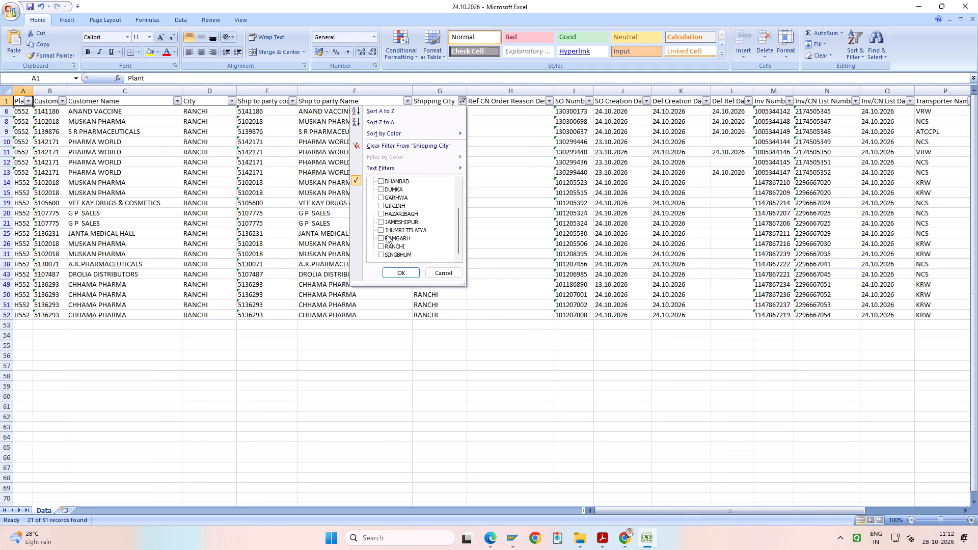
scroll(394, 223, "up", 8)
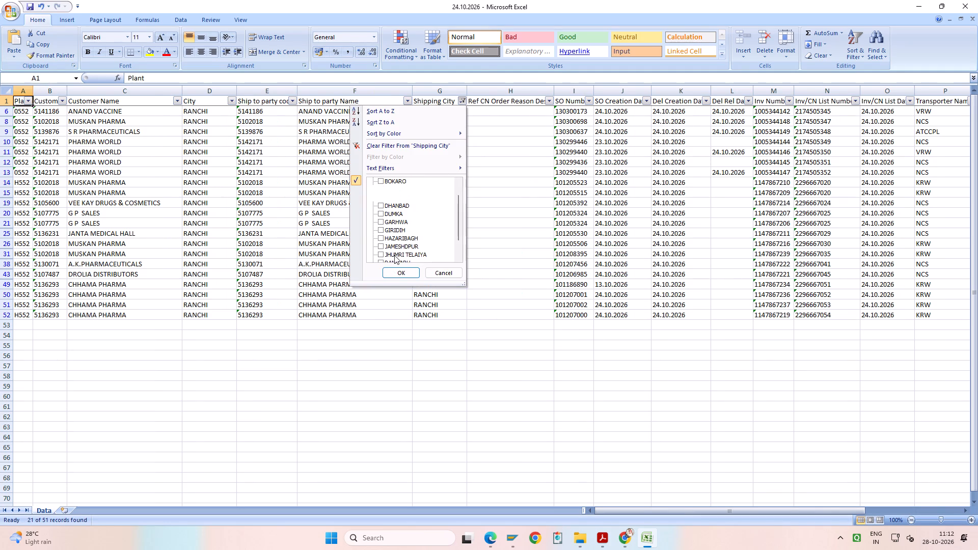
left_click(398, 271)
scroll(399, 271, "up", 5)
Clear the existing Goods Delivery date from the second BARHARWA row.
left_click(439, 98)
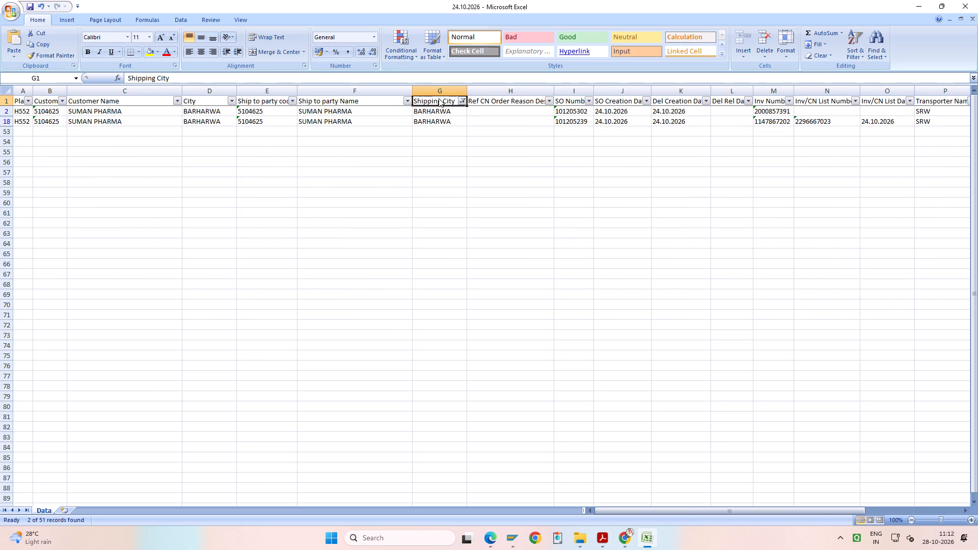
key("ctrl+Right")
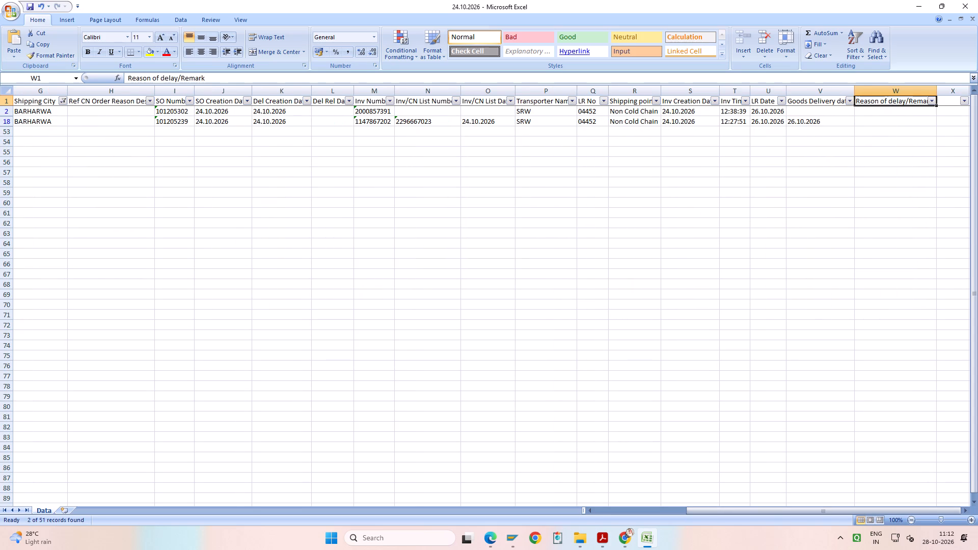
left_click(813, 121)
key("Delete")
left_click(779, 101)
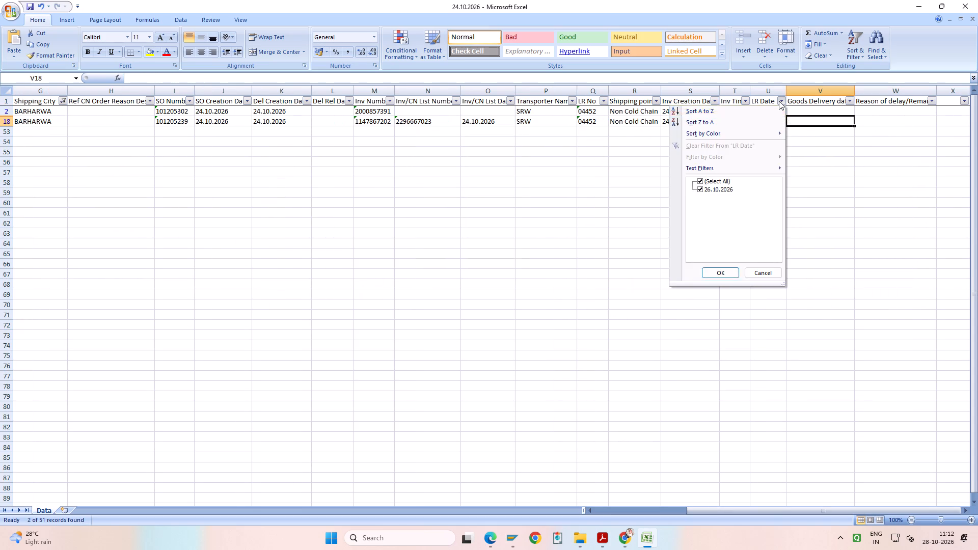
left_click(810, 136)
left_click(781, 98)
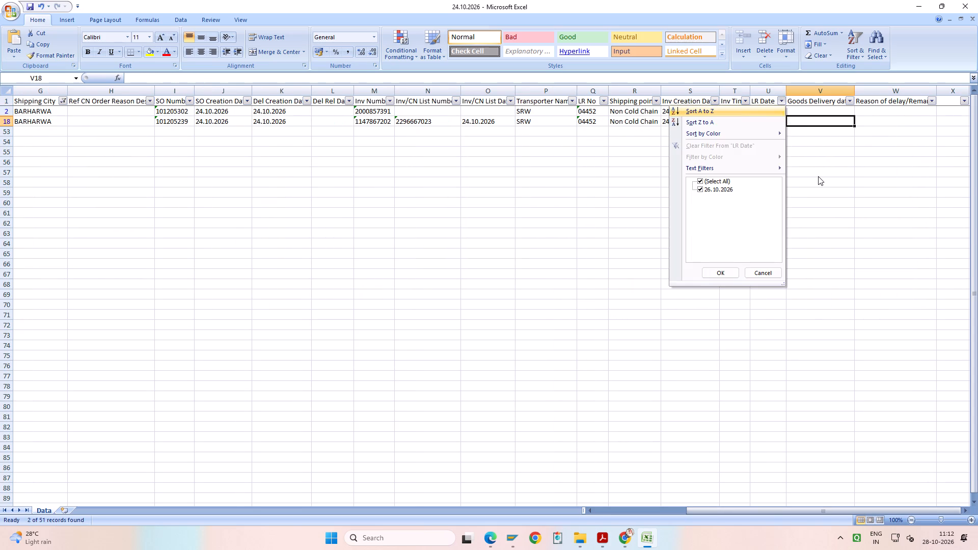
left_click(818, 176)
Enter 28.10.2026 as the Goods Delivery date for both BARHARWA rows and save the workbook.
left_click(805, 111)
scroll(841, 142, "up", 8)
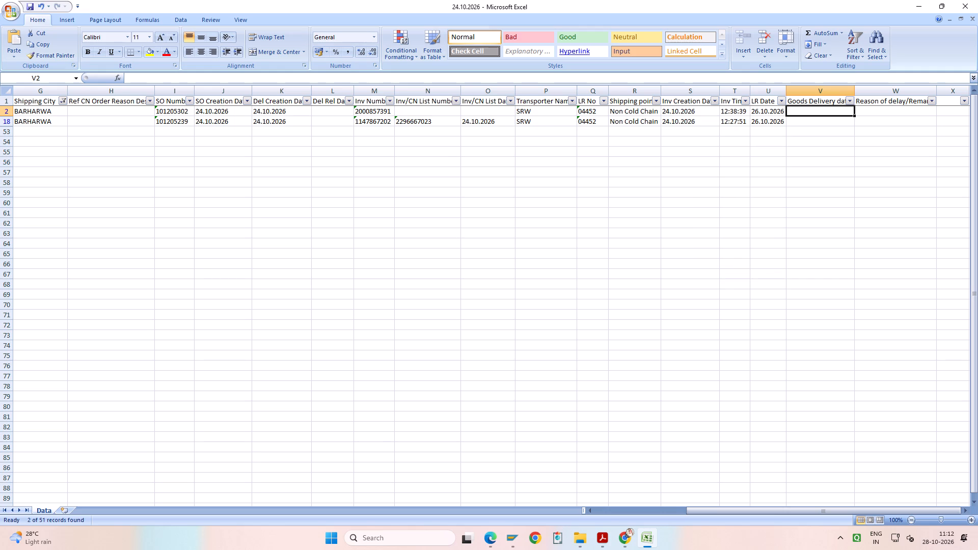
scroll(841, 142, "up", 5)
type("28.10.2026")
key("Up")
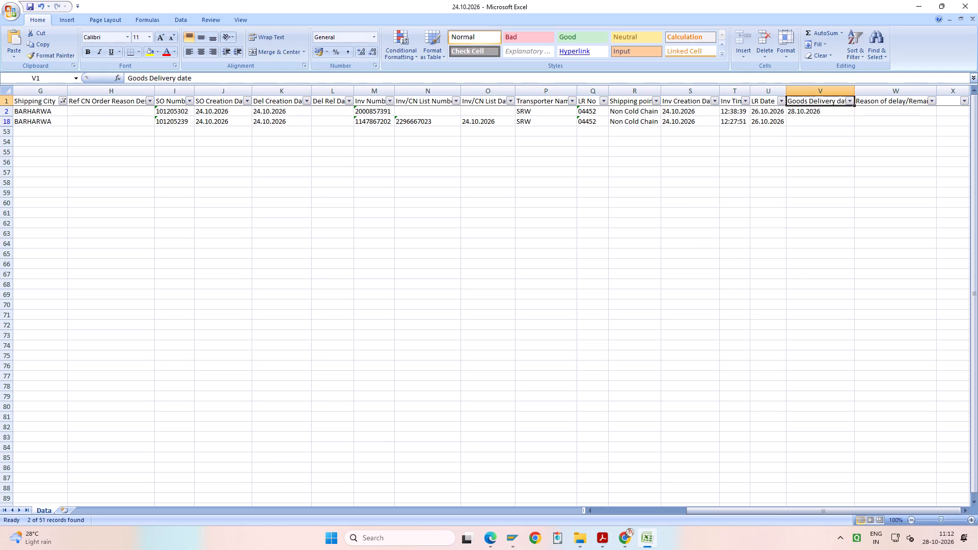
key("Down")
key("shift+Down")
key("ctrl+d")
key("ctrl+s")
key("ctrl+s")
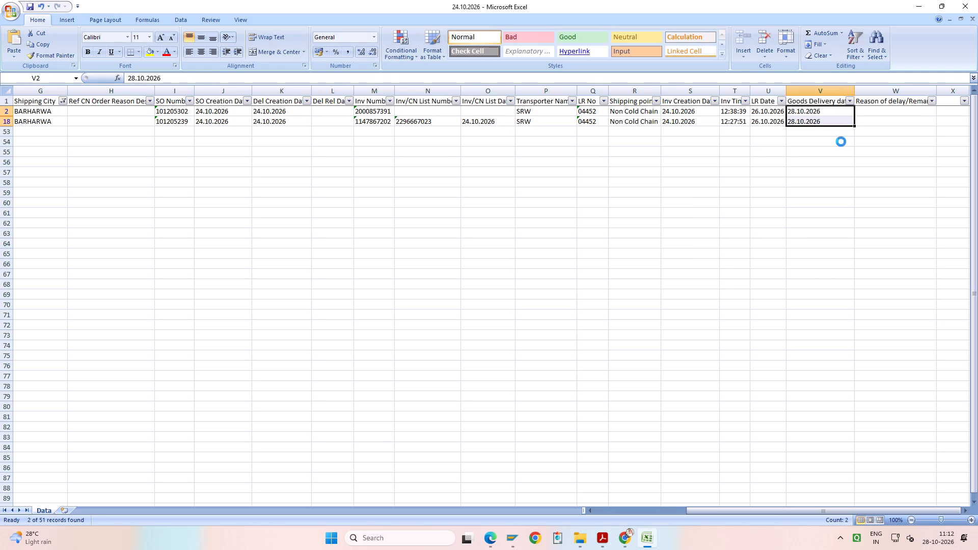
key("ctrl+s")
Save the workbook with the BARHARWA delivery dates and return to the start of the header row.
left_click(781, 102)
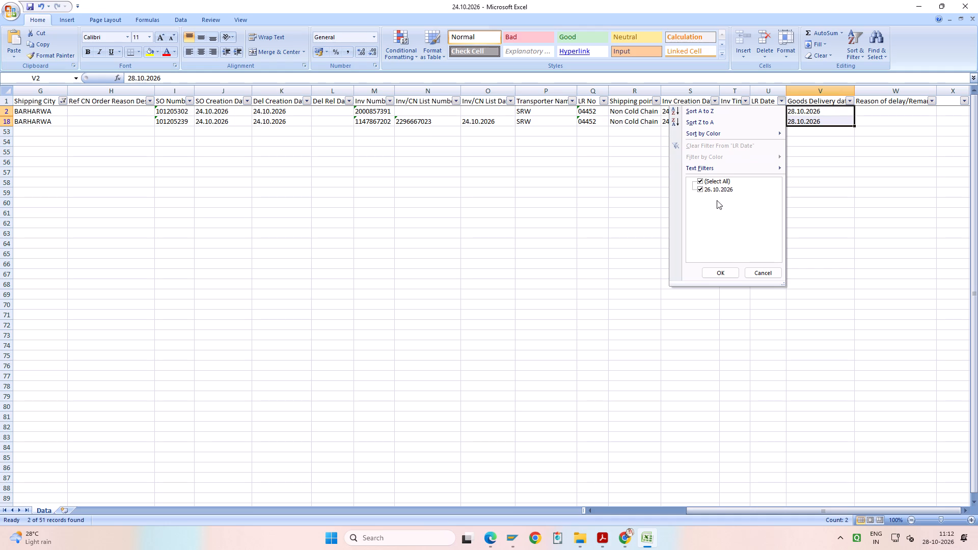
left_click(717, 273)
scroll(717, 273, "up", 5)
left_click(815, 103)
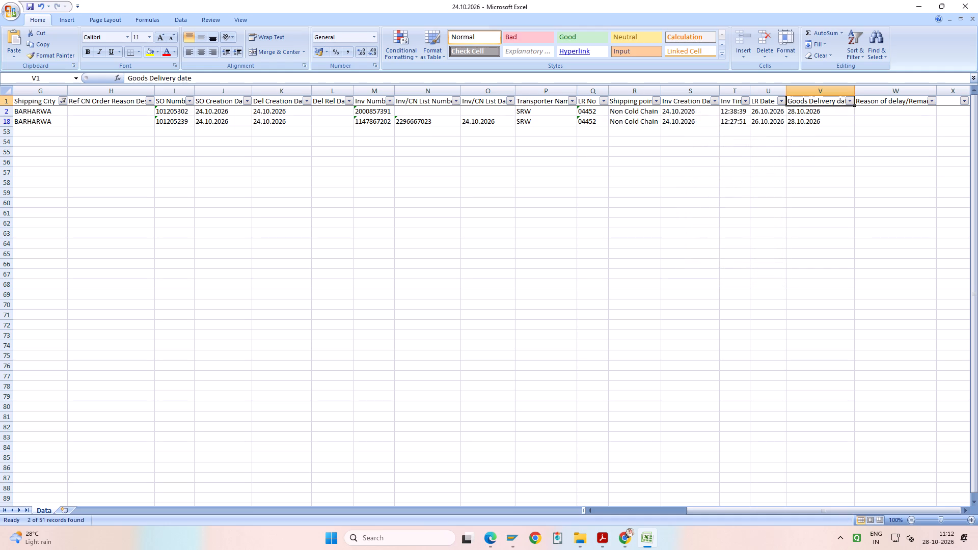
scroll(815, 103, "up", 4)
key("ctrl+s")
key("ctrl+s")
key("ctrl+s")
key("ctrl+s")
key("ctrl+s")
key("ctrl+s")
key("ctrl+Left")
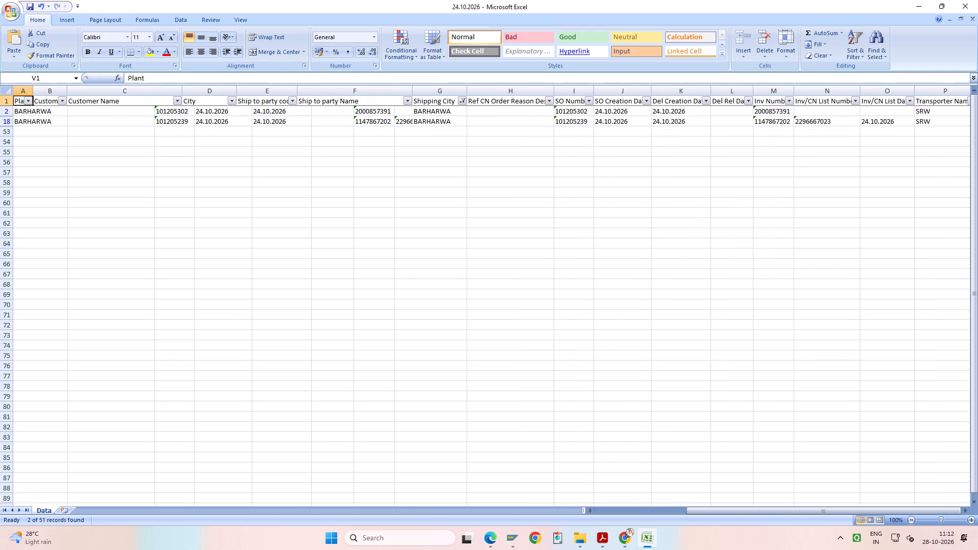
Change the Shipping City filter to show every city except BARHARWA, JAMESHDPUR and RANCHI.
left_click(460, 101)
left_click(400, 181)
left_click(399, 186)
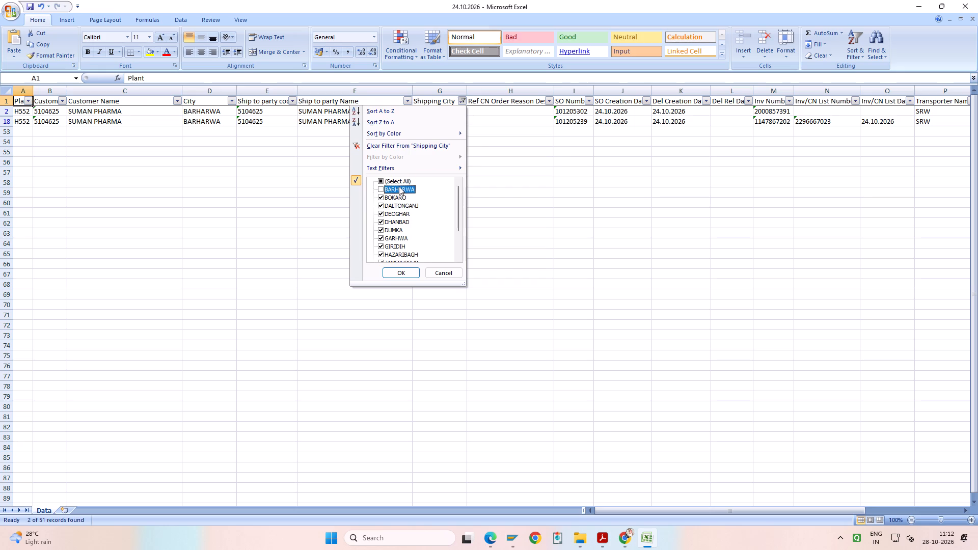
scroll(402, 202, "down", 8)
left_click(394, 246)
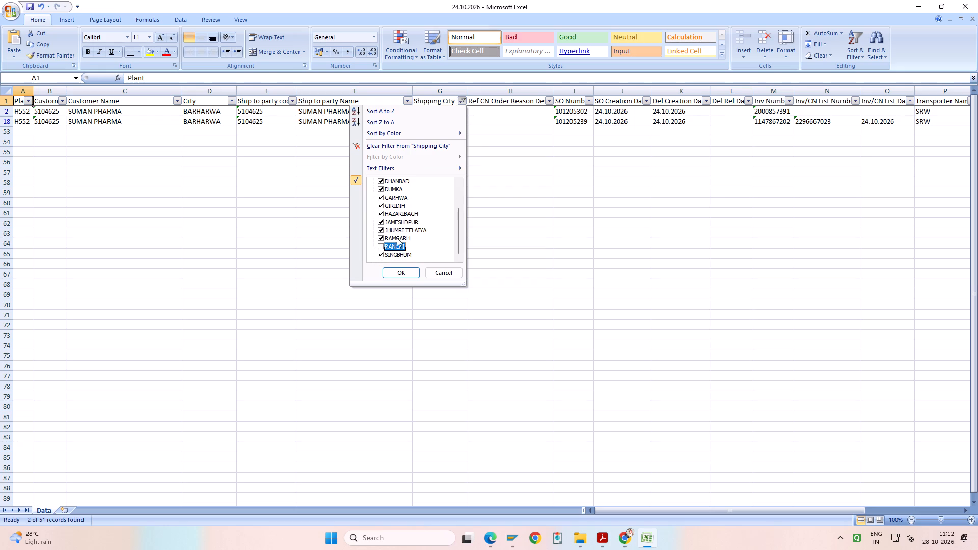
left_click(402, 220)
scroll(402, 220, "up", 8)
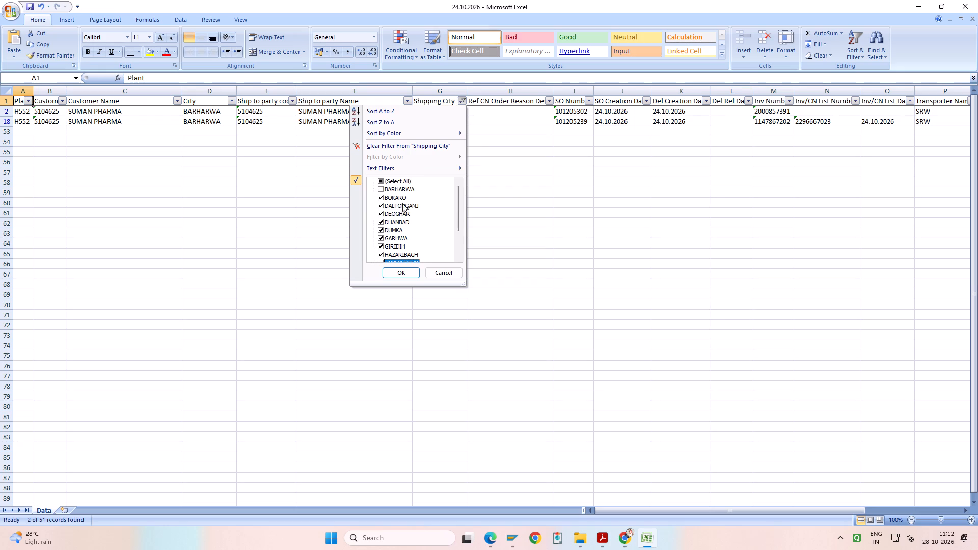
scroll(392, 232, "down", 1)
scroll(392, 232, "up", 4)
scroll(398, 253, "down", 1)
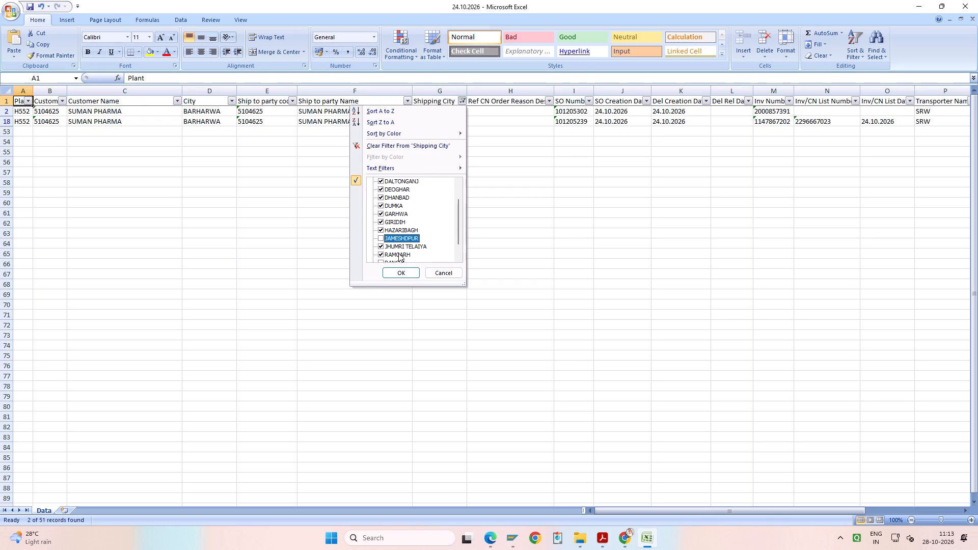
scroll(398, 253, "down", 1)
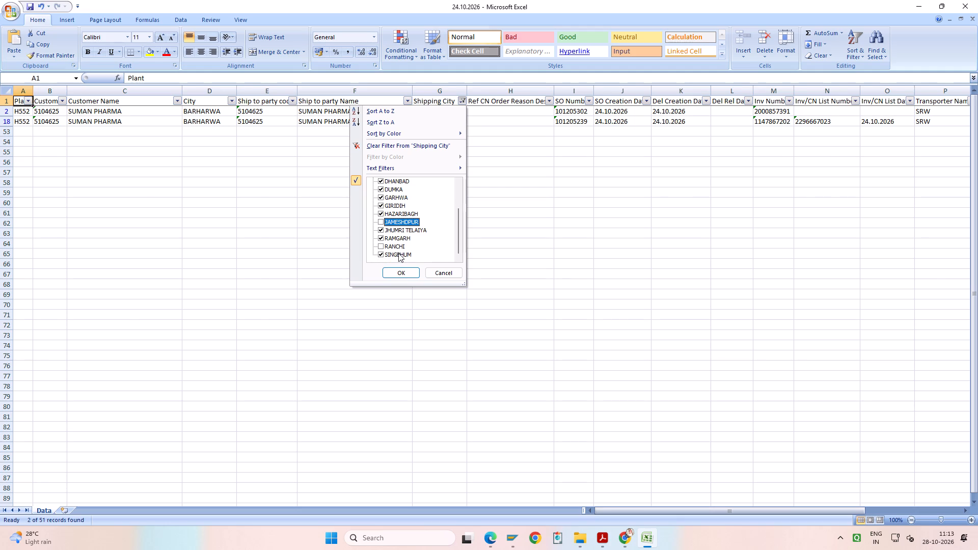
left_click(404, 273)
scroll(405, 274, "up", 4)
Clear the existing Goods Delivery dates from the filtered rows 7 to 42.
left_click(439, 101)
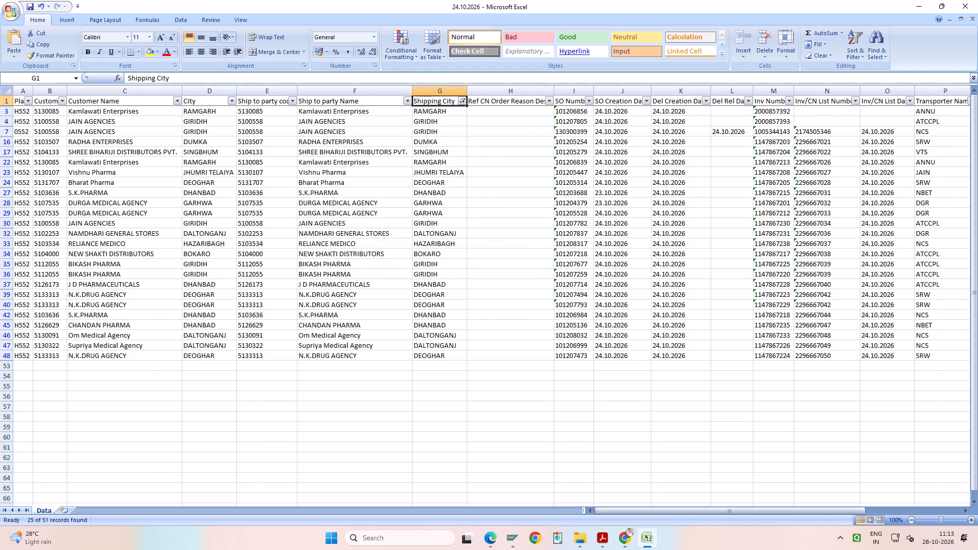
key("ctrl+Right")
left_click_drag(828, 134, 837, 292)
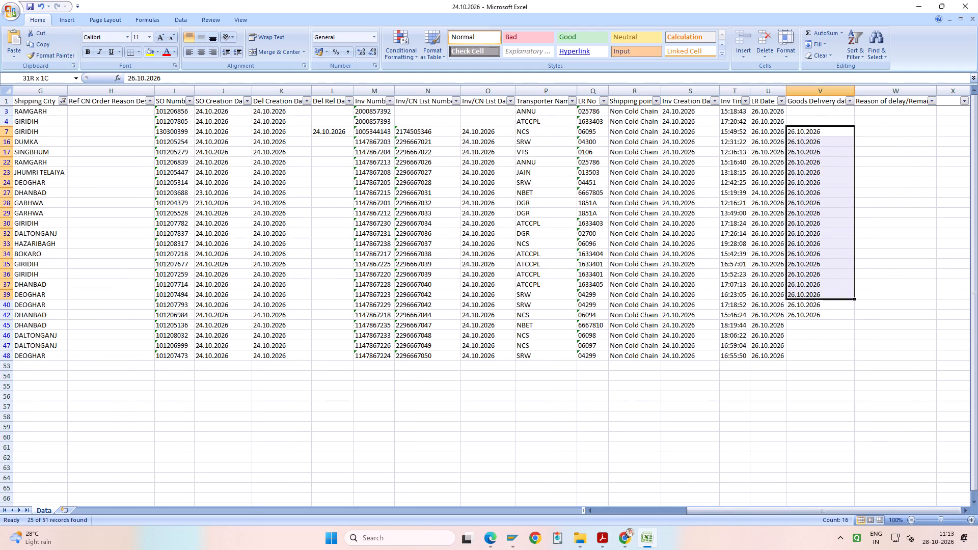
left_click_drag(837, 292, 838, 314)
key("Delete")
scroll(811, 237, "up", 5)
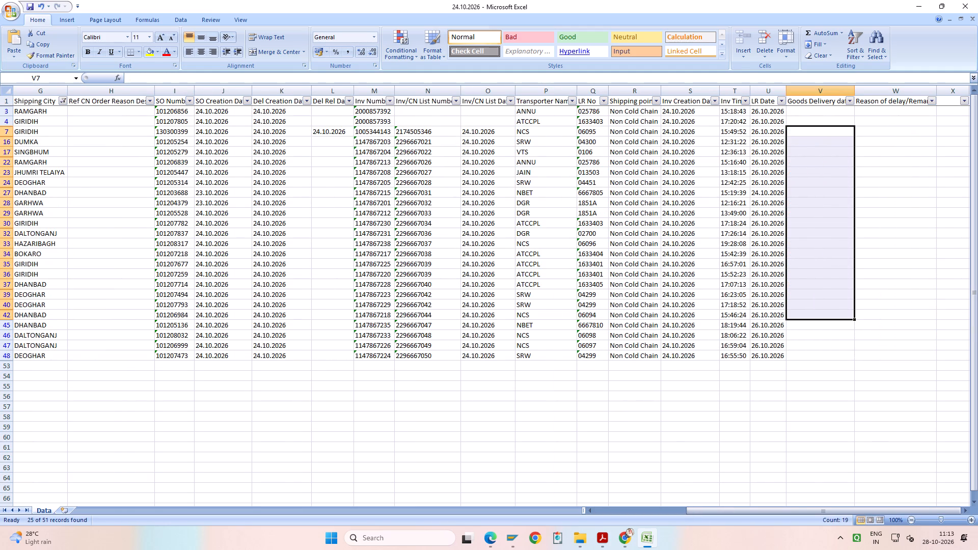
Filter LR Date to show only 24.10.2026.
left_click(786, 99)
left_click(780, 103)
left_click(715, 181)
left_click(719, 190)
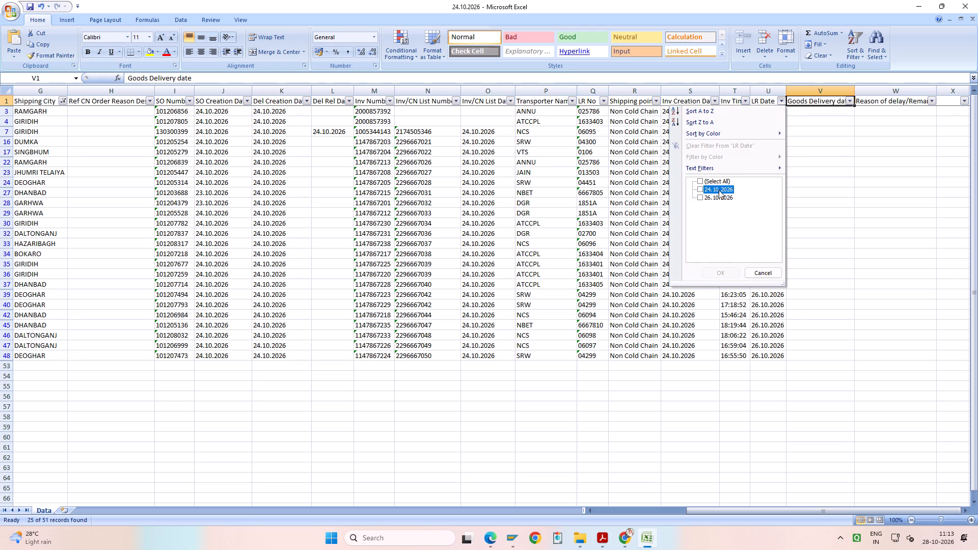
left_click(732, 274)
scroll(732, 274, "up", 6)
Enter 25.10.2026 as the Goods Delivery date for the DHANBAD row and save the workbook.
left_click(803, 111)
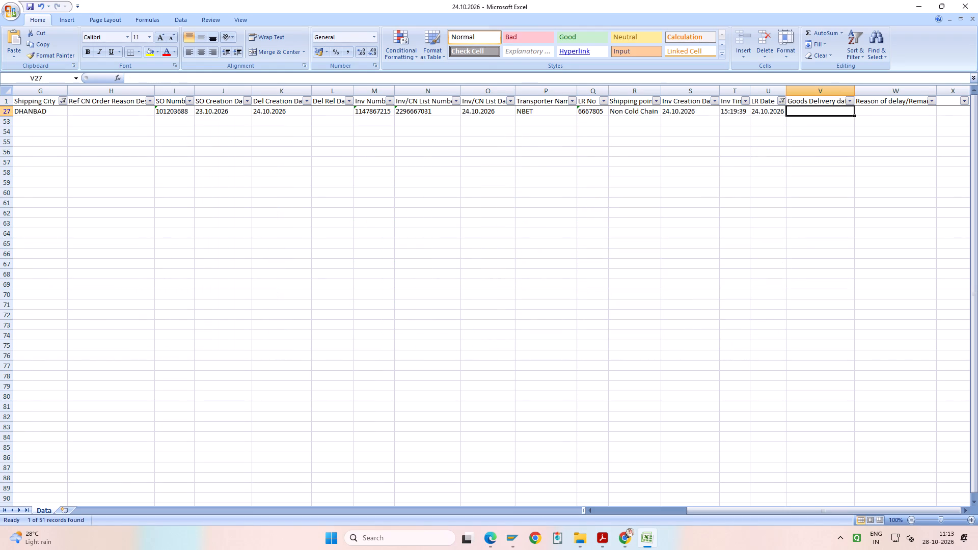
scroll(810, 135, "up", 7)
type("25.10.2026")
key("ctrl+s")
key("ctrl+s")
key("ctrl+s")
key("ctrl+s")
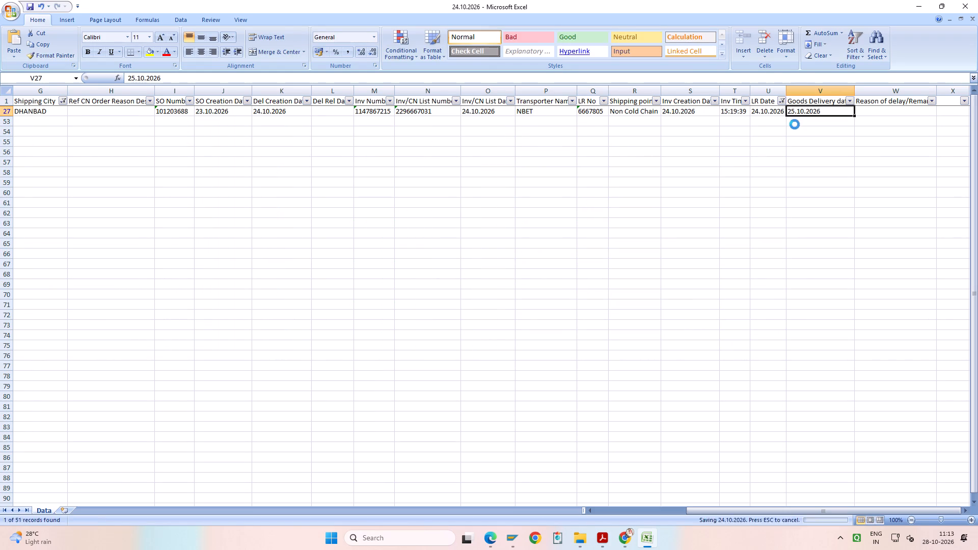
Switch the LR Date filter to show only 26.10.2026.
left_click(783, 99)
left_click(719, 190)
left_click(723, 197)
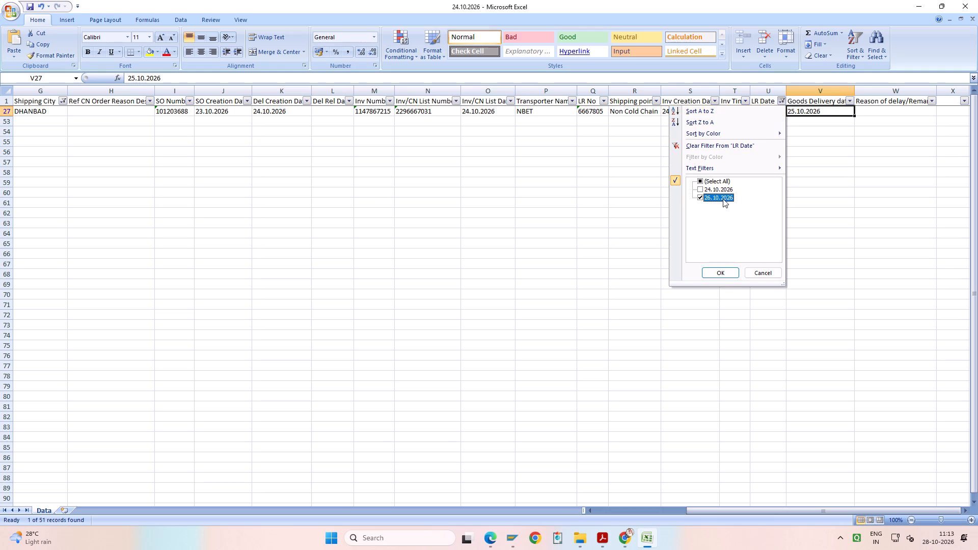
left_click(728, 276)
scroll(728, 276, "up", 5)
Enter 27.10.2026 as the Goods Delivery date in the first filtered row, fill it down through row 48, and save.
left_click(809, 111)
scroll(805, 112, "up", 10)
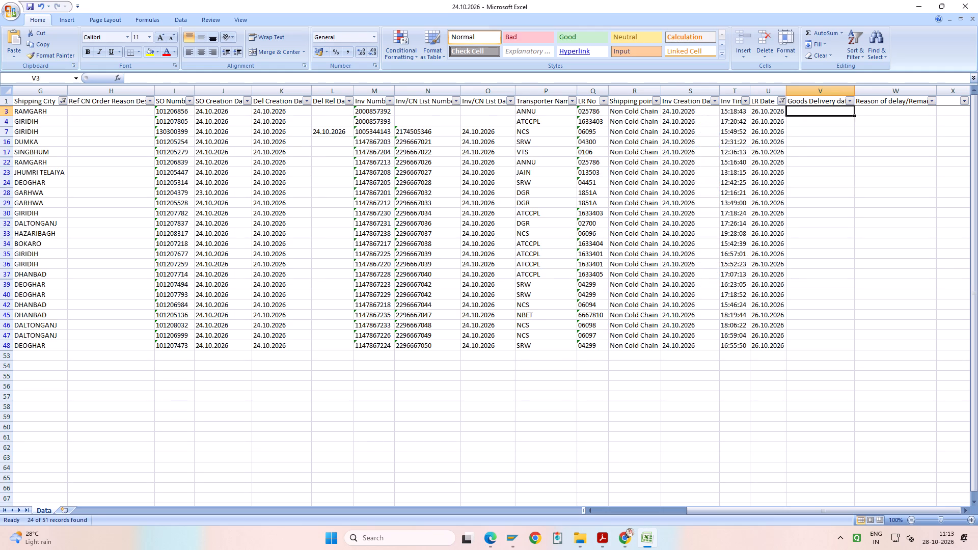
type("27.10.2026")
key("Up")
key("Down")
key("shift+Down")
key("shift+Down")
key("shift+Down")
key("shift+Down")
key("shift+Down")
key("shift+Down")
key("shift+Down")
key("shift+Down")
key("shift+Down")
key("shift+Down")
key("shift+Down")
key("shift+Down")
key("shift+Down")
key("shift+Down")
key("shift+Down")
key("shift+Down")
key("shift+Down")
key("shift+Down")
key("shift+Down")
key("shift+Down")
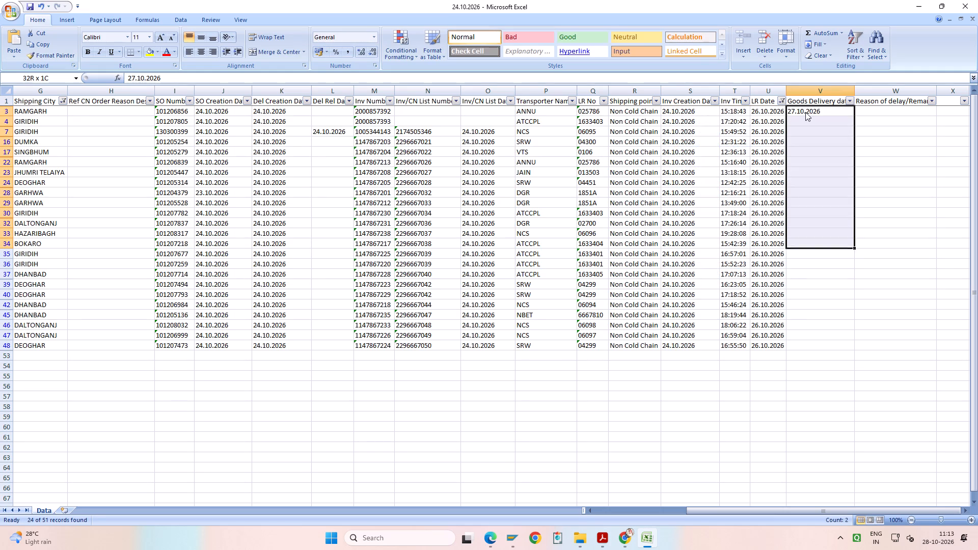
key("ctrl+d")
key("ctrl+s")
key("ctrl+s")
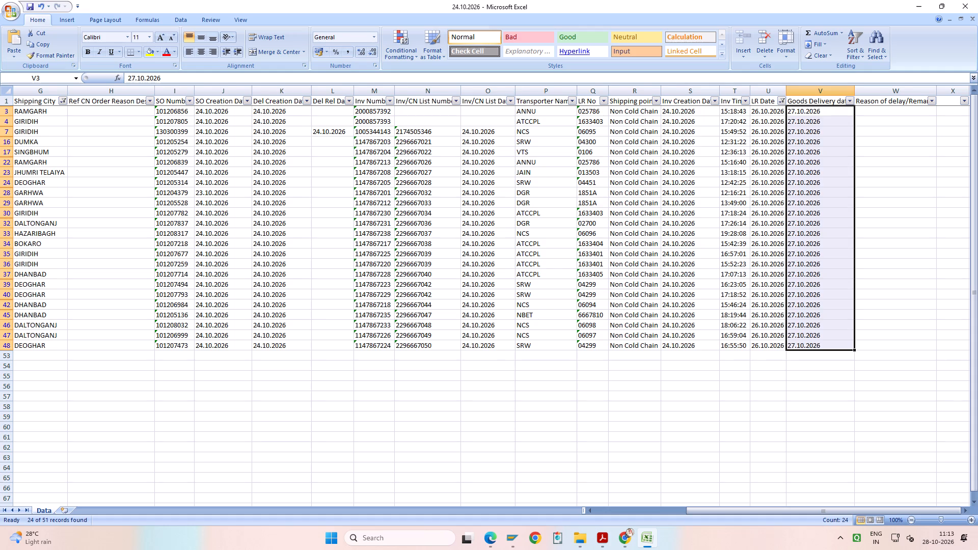
key("ctrl+s")
key("ctrl+s")
Reset the LR Date filter to show all dates for the filtered cities.
left_click(783, 103)
left_click(719, 182)
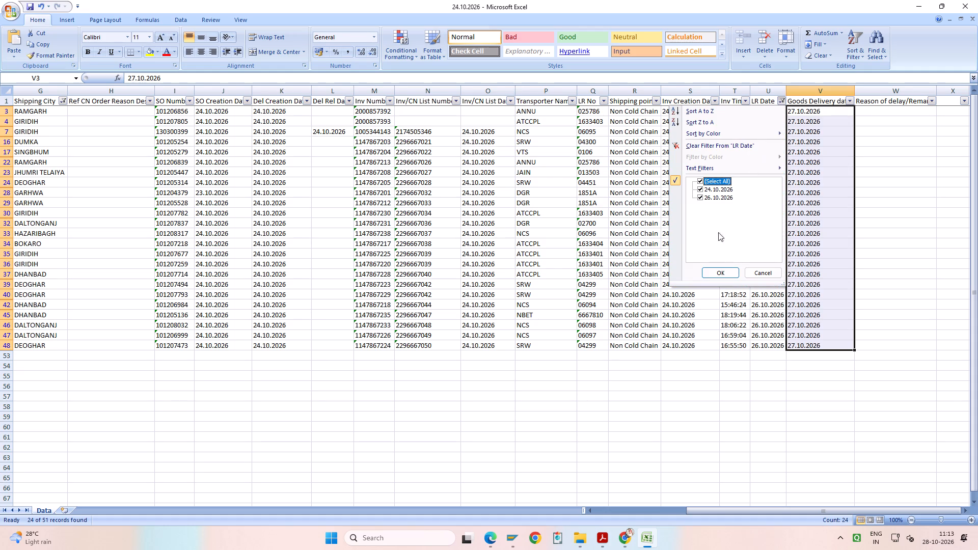
left_click(719, 268)
scroll(719, 269, "up", 6)
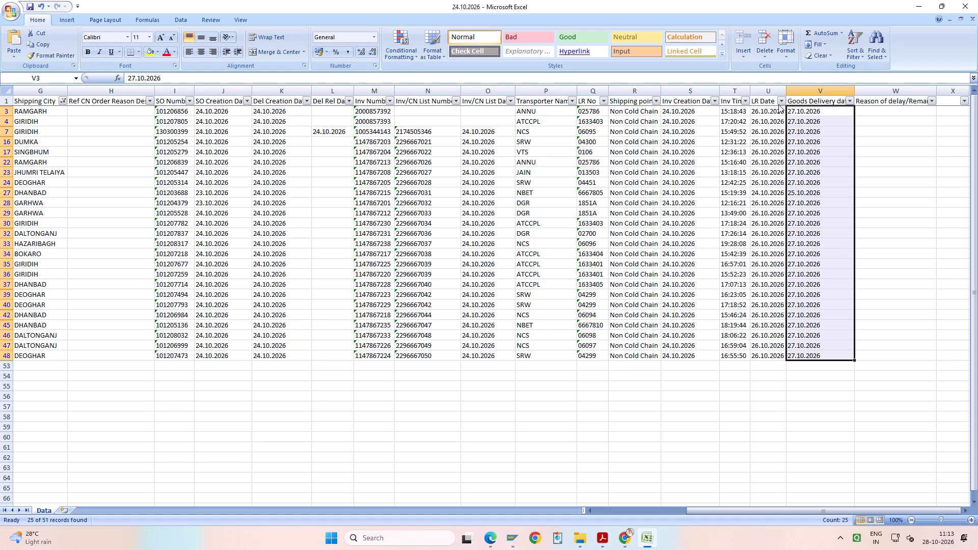
Check the delivery dates by filtering LR Date for 24.10.2026 and 26.10.2026 in turn, ending with all dates shown.
left_click(779, 103)
left_click(718, 182)
left_click(723, 190)
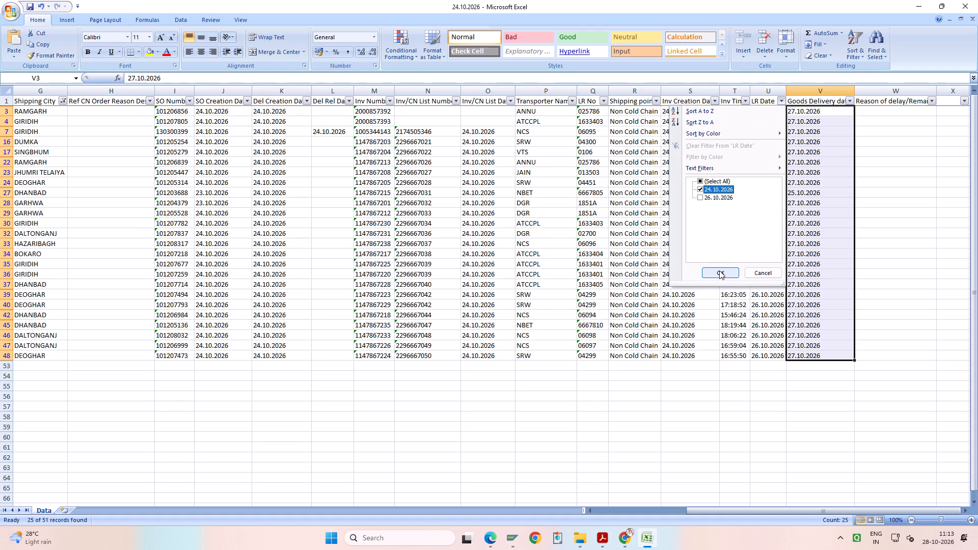
left_click(724, 276)
scroll(787, 269, "up", 6)
left_click(781, 102)
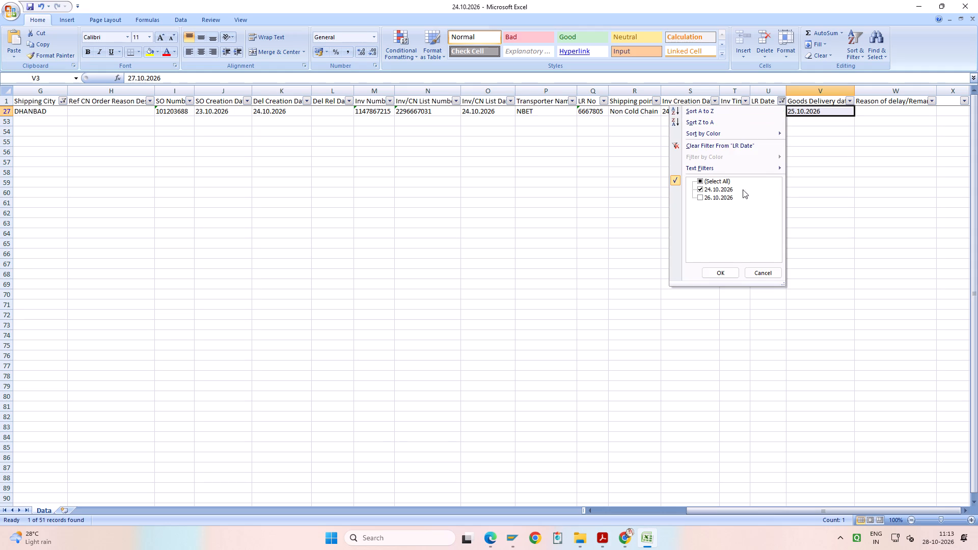
double_click(719, 191)
left_click(726, 274)
scroll(726, 274, "up", 6)
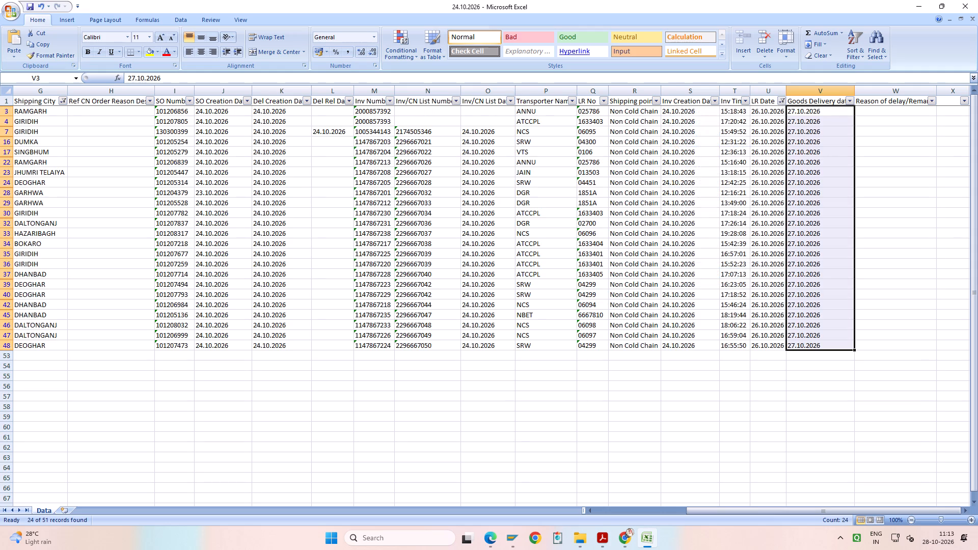
left_click(850, 100)
left_click(889, 132)
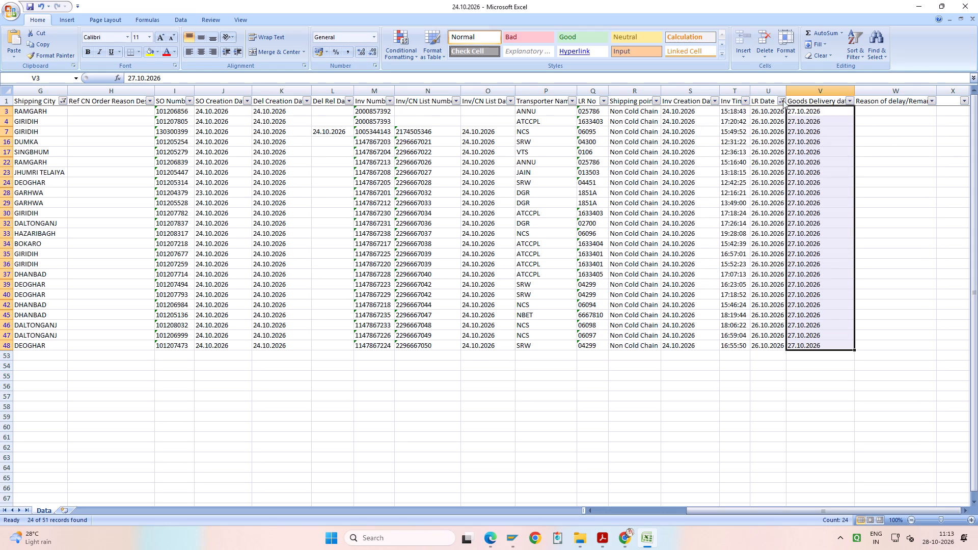
left_click(783, 100)
left_click(722, 185)
left_click(727, 274)
scroll(727, 274, "up", 5)
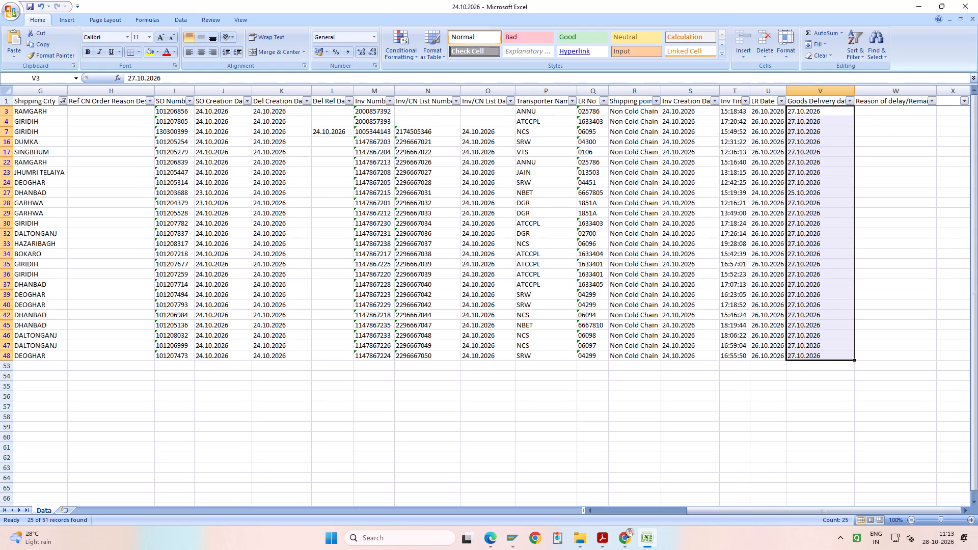
Save the workbook with the remaining cities' delivery dates and return to the start of the header row.
left_click(813, 103)
scroll(813, 103, "up", 6)
key("ctrl+s")
key("ctrl+s")
key("ctrl+s")
key("ctrl+Left")
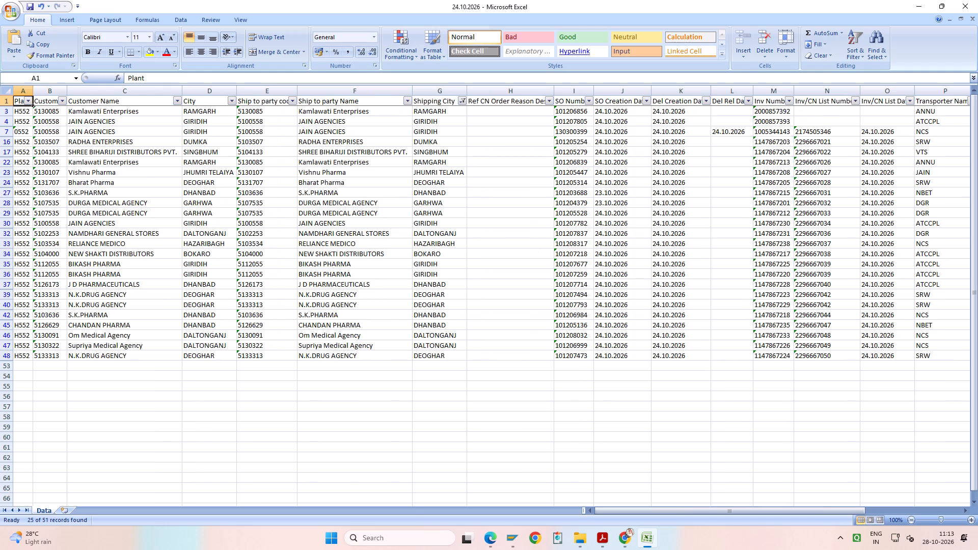
Reset the Shipping City filter to show all cities.
left_click(464, 100)
left_click(394, 181)
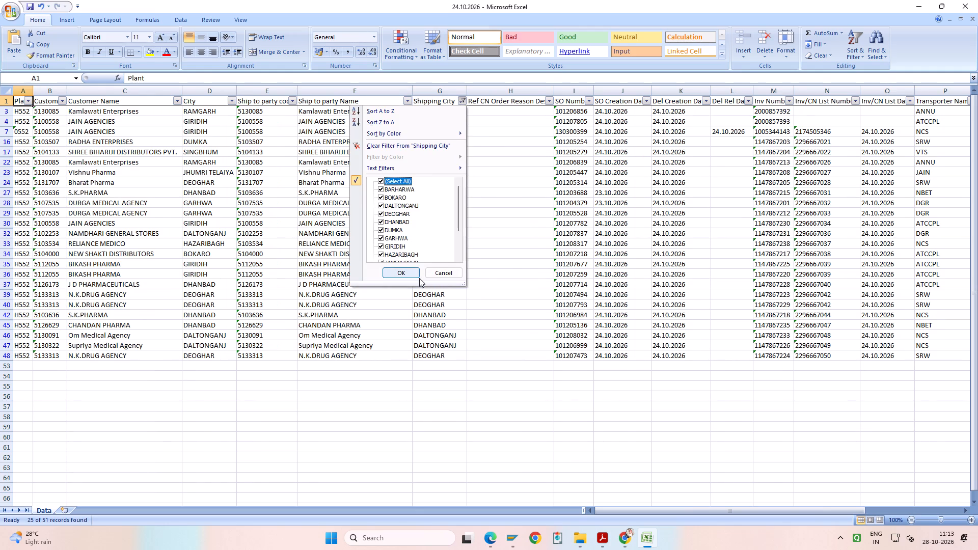
left_click(409, 273)
scroll(417, 278, "up", 5)
Check the LR Date and Goods Delivery date filter values across all cities, and return to the start of the header row.
left_click(441, 101)
key("ctrl+Right")
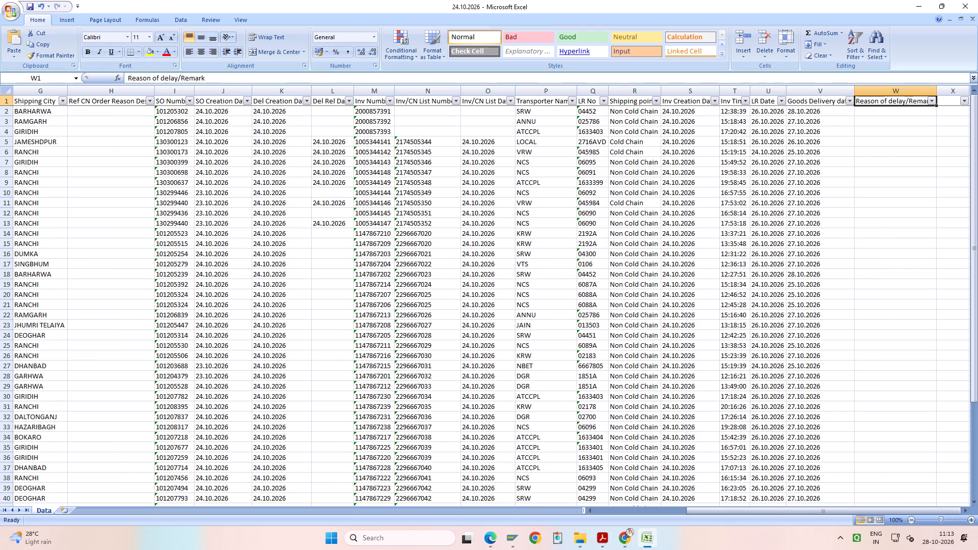
left_click(780, 98)
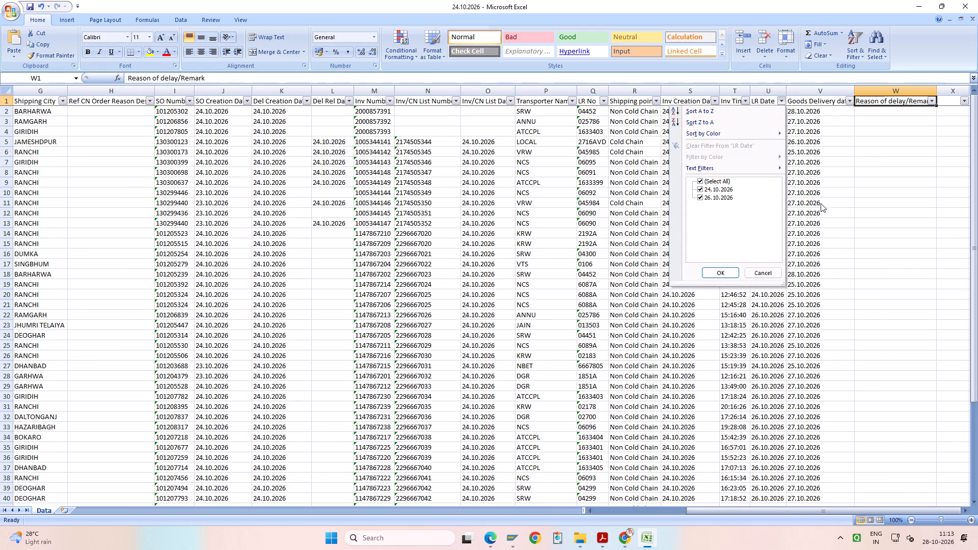
left_click(832, 203)
left_click(852, 100)
left_click(877, 157)
scroll(808, 171, "up", 4)
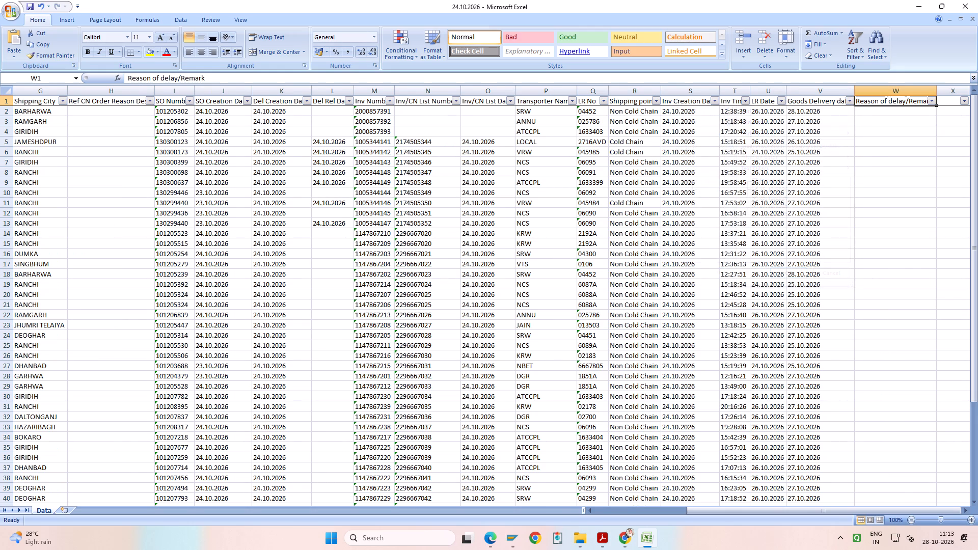
left_click(817, 103)
key("ctrl+Left")
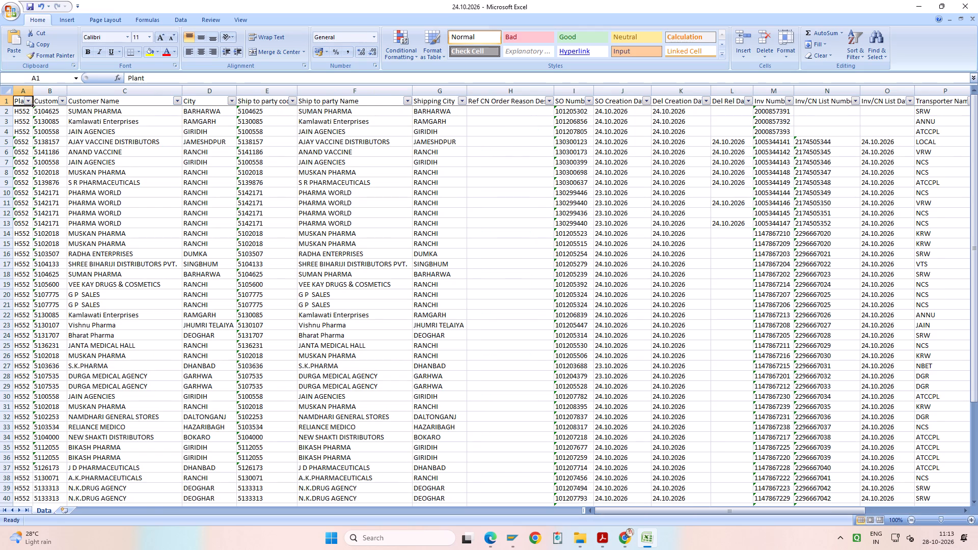
Review the Shipping City filter list, keeping all cities selected, and save the workbook.
left_click(461, 101)
scroll(435, 215, "down", 9)
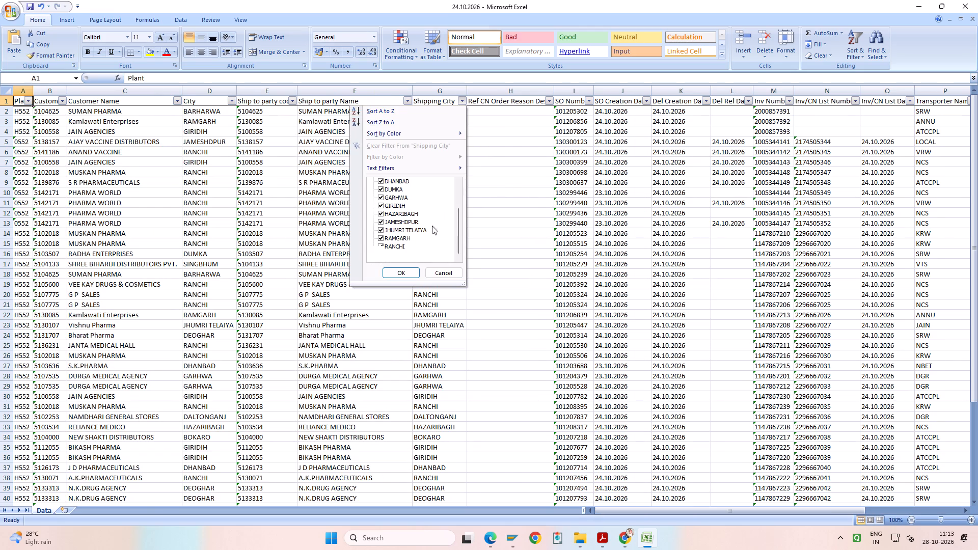
left_click(410, 272)
scroll(410, 272, "up", 6)
key("ctrl+s")
key("ctrl+s")
key("ctrl+s")
key("ctrl+s")
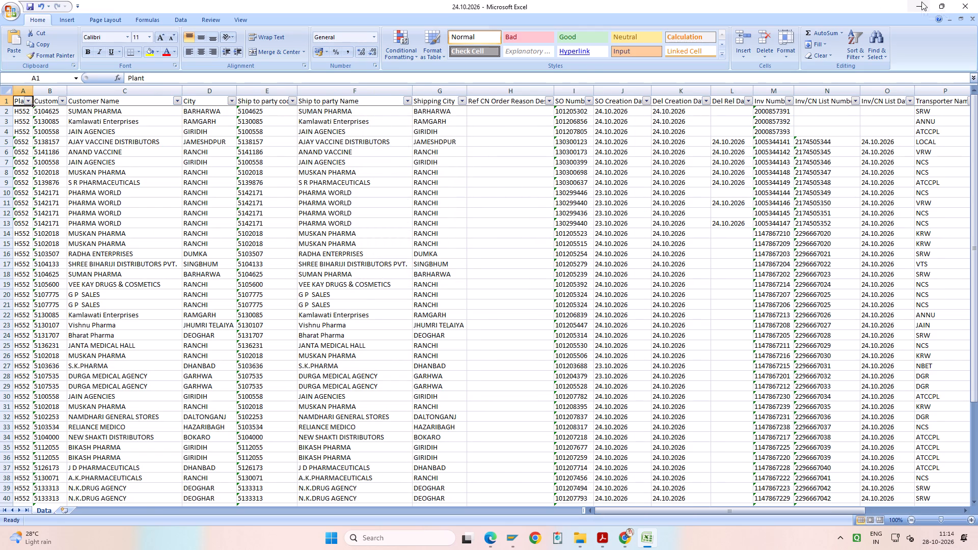
Filter Shipping City to JAMESHDPUR, check its LR and delivery dates, save, and return to the start of the header row.
left_click(461, 100)
left_click(393, 181)
scroll(395, 191, "down", 4)
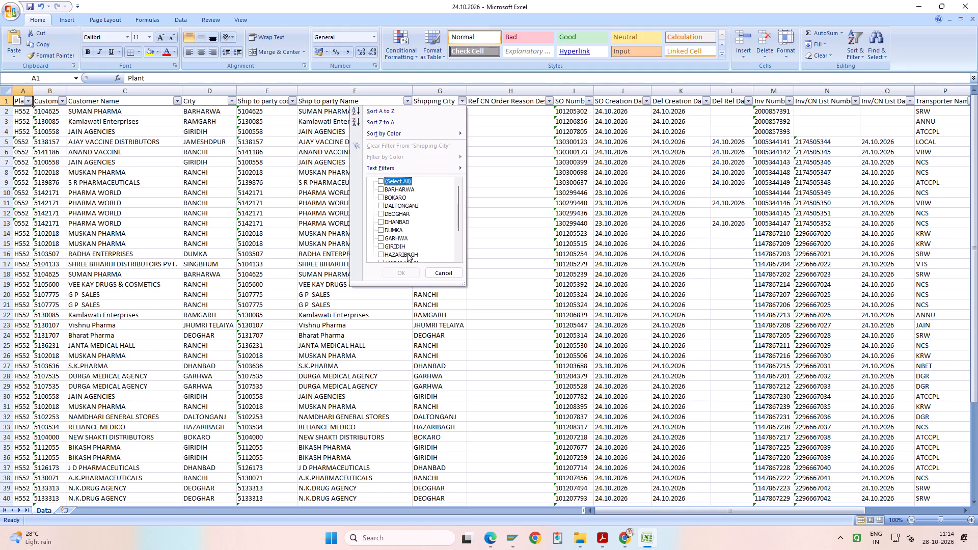
scroll(396, 227, "down", 4)
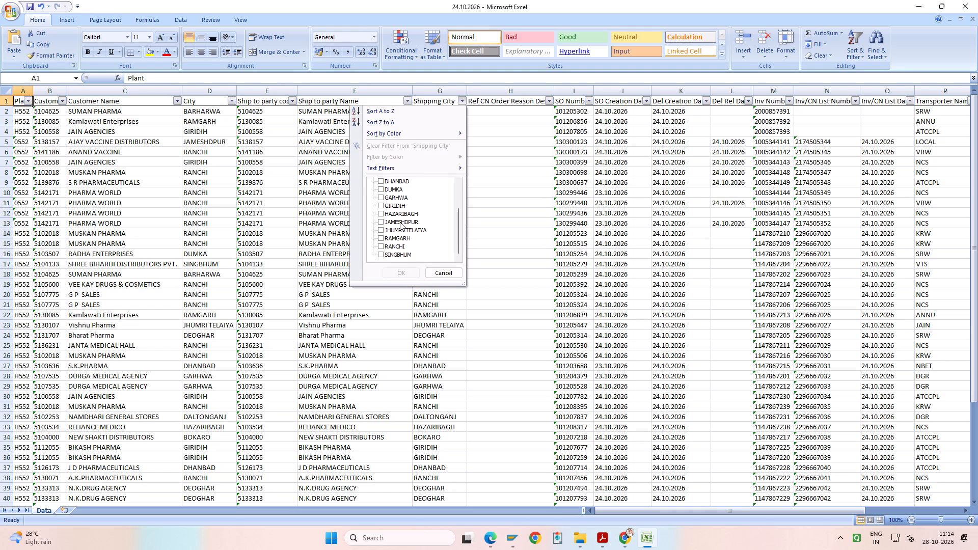
left_click(400, 222)
left_click(399, 278)
scroll(399, 278, "up", 4)
left_click(442, 100)
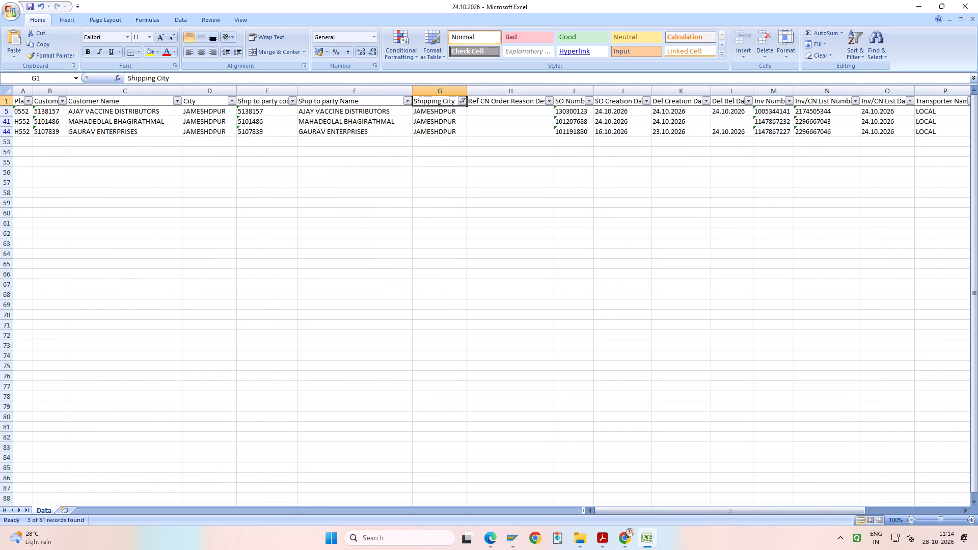
key("ctrl+Right")
key("ctrl+s")
key("ctrl+s")
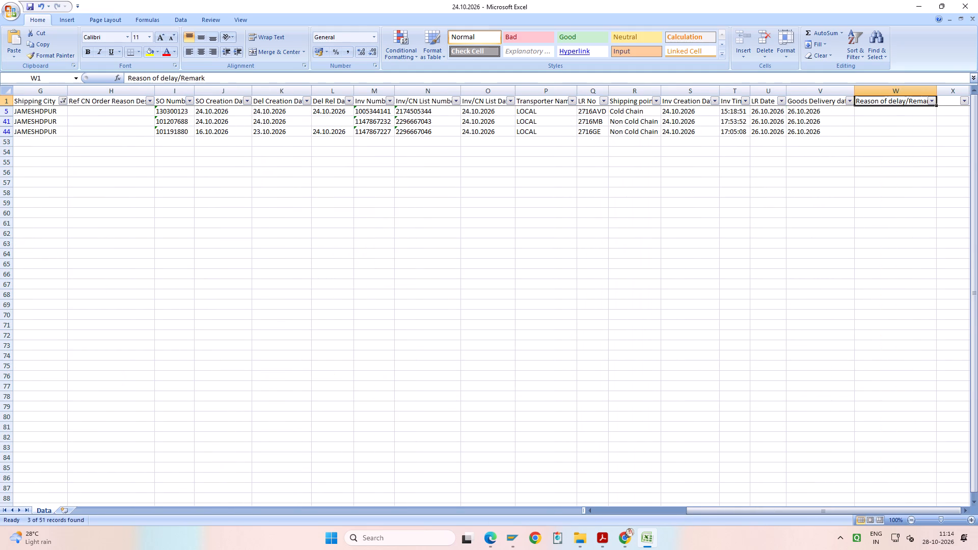
key("ctrl+Left")
key("ctrl+s")
Switch the Shipping City filter from JAMESHDPUR to RANCHI and go to the delivery date columns.
left_click(461, 100)
scroll(409, 220, "down", 4)
left_click(400, 225)
left_click(402, 244)
left_click(403, 271)
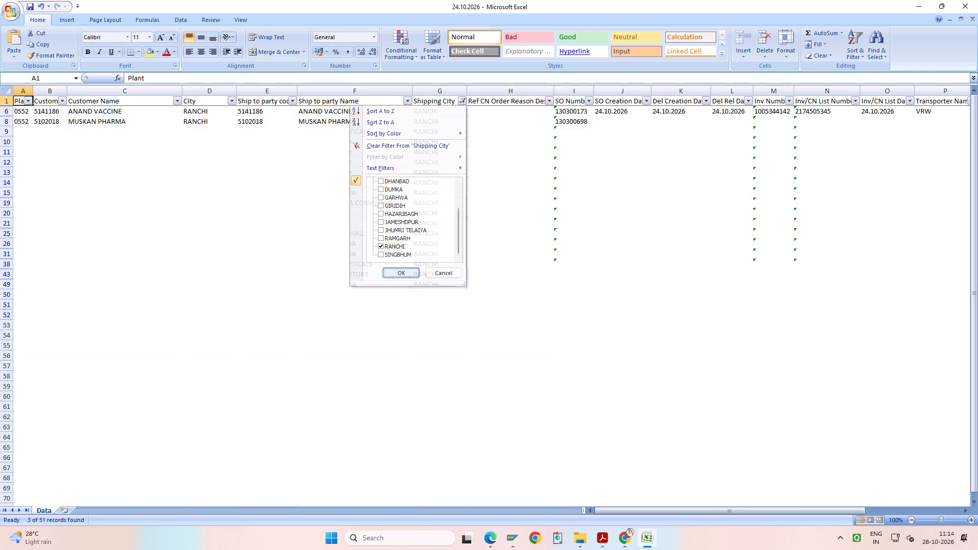
scroll(405, 273, "up", 4)
left_click(427, 101)
key("ctrl+Right")
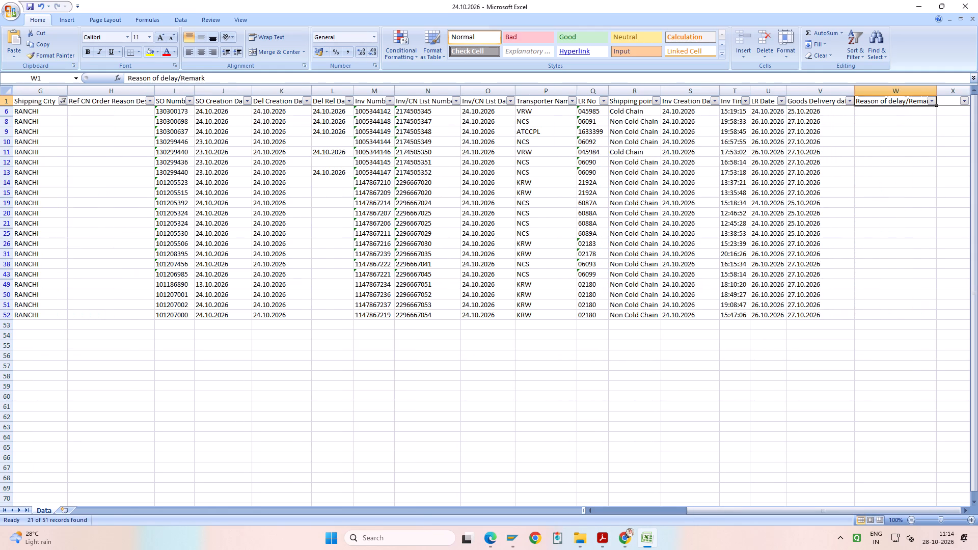
Filter LR Date to 24.10.2026 for RANCHI and check the Goods Delivery date values.
left_click(782, 100)
left_click(722, 182)
left_click(719, 189)
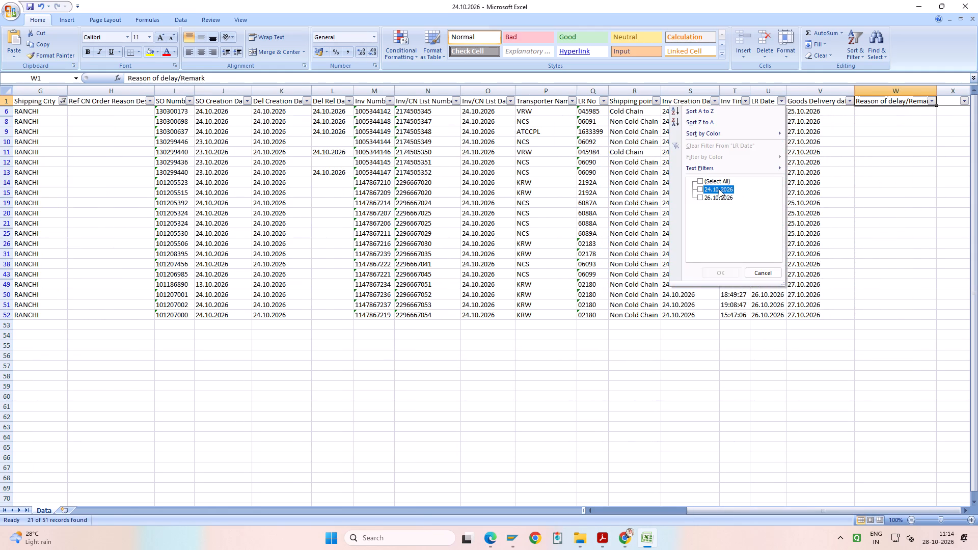
left_click(719, 271)
scroll(719, 271, "up", 5)
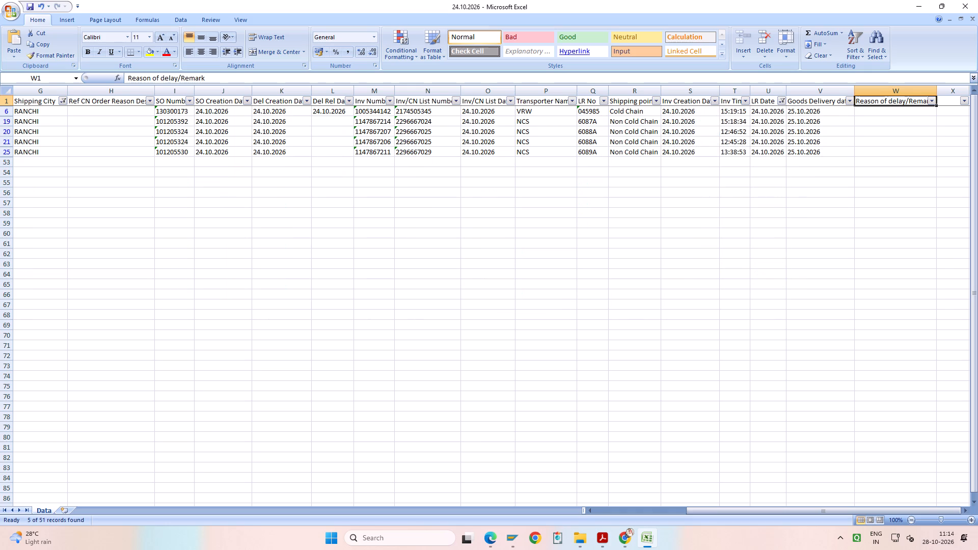
left_click(850, 97)
left_click(881, 139)
Switch RANCHI's LR Date filter to 26.10.2026 only and check the Goods Delivery date values.
left_click(777, 99)
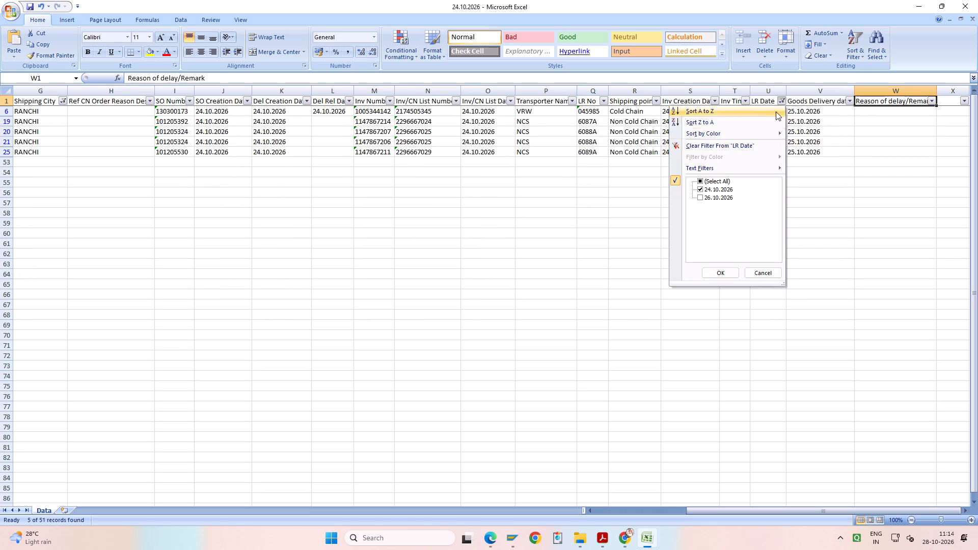
left_click(725, 188)
left_click(721, 201)
left_click(723, 267)
scroll(723, 267, "up", 6)
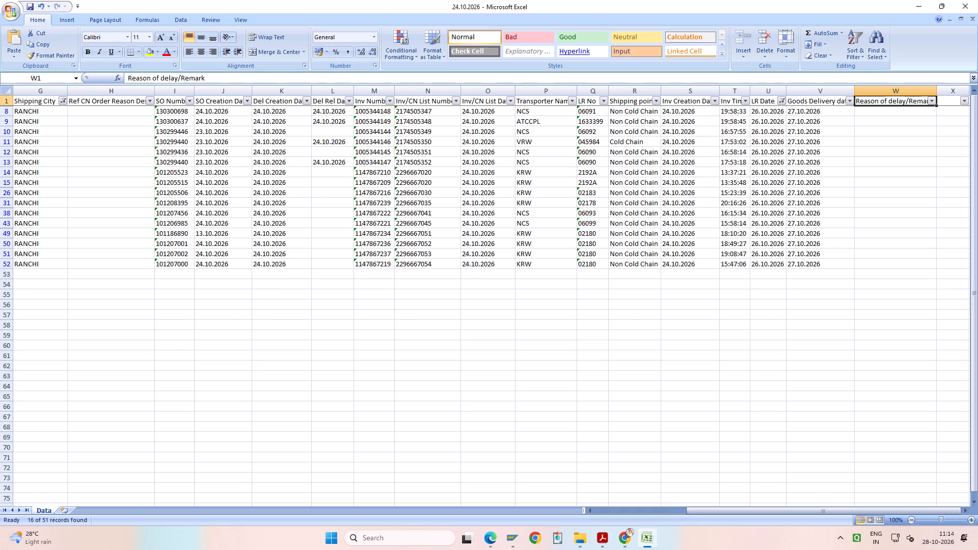
left_click(852, 100)
left_click(860, 133)
Reset the LR Date filter to all dates for RANCHI and return to the start of the header row.
left_click(781, 101)
left_click(719, 181)
left_click(729, 273)
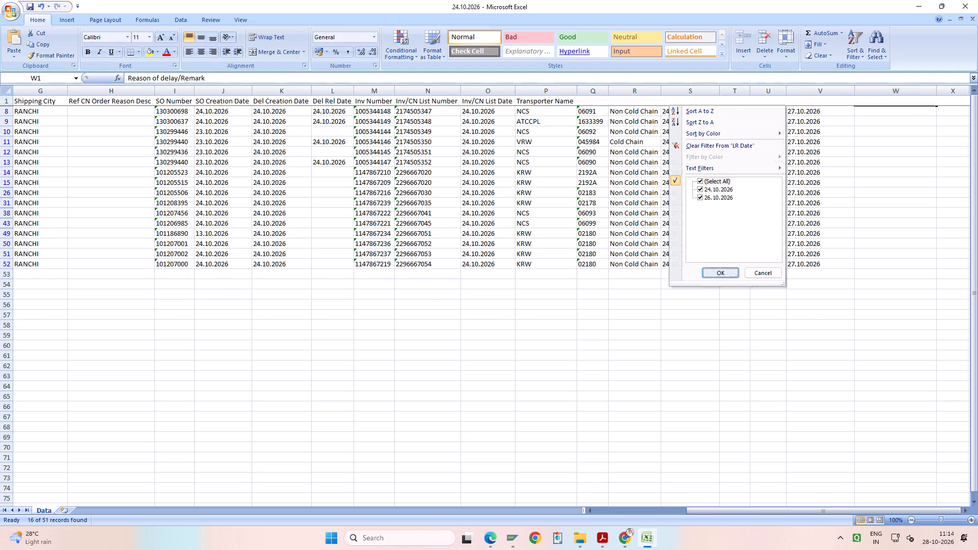
scroll(729, 273, "up", 6)
left_click(812, 103)
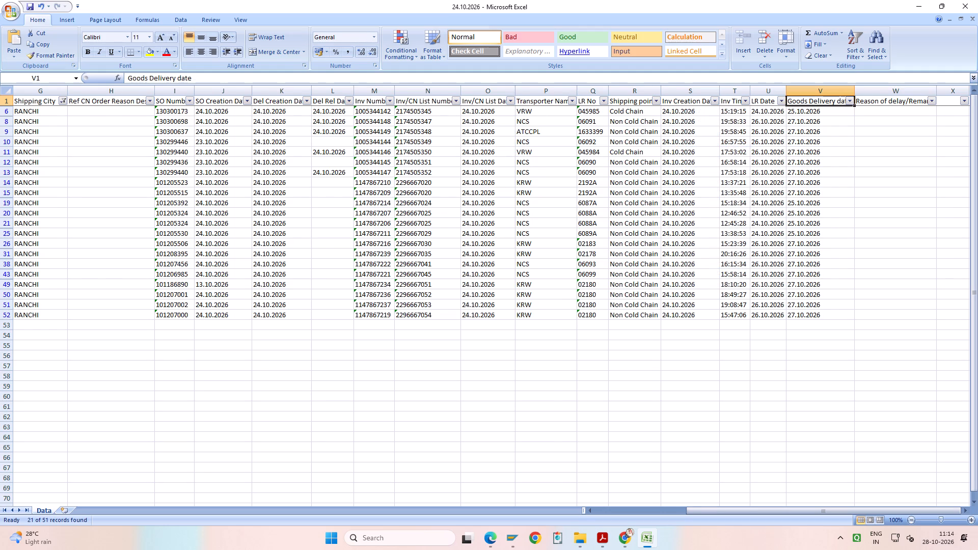
key("ctrl+Left")
Switch the Shipping City filter to BARHARWA only, check its delivery dates, and return to the start of the header row.
left_click(461, 100)
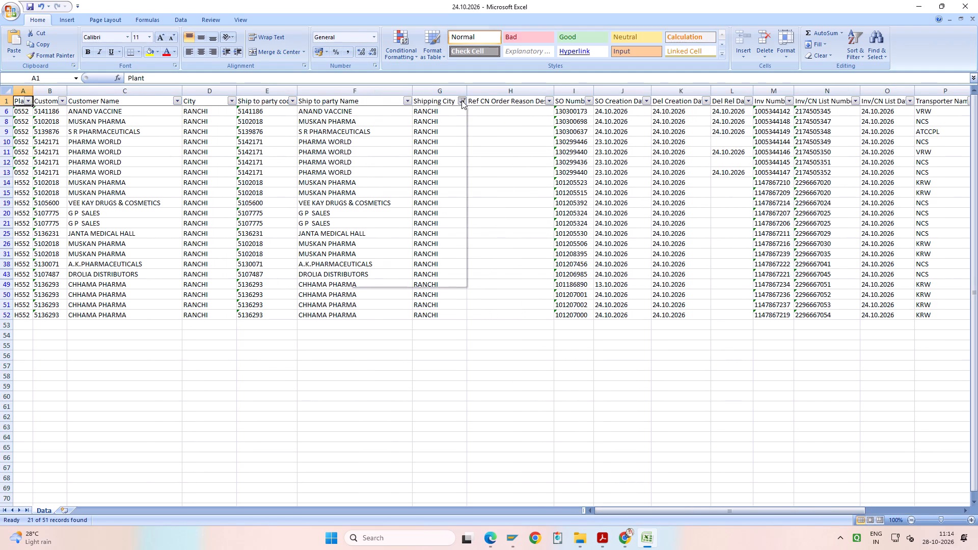
scroll(406, 207, "down", 5)
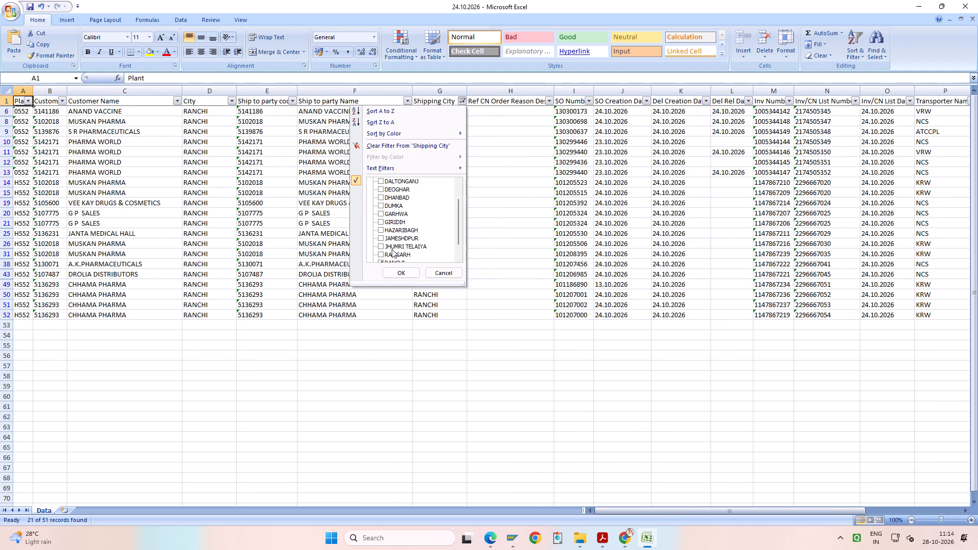
left_click(393, 249)
scroll(393, 249, "up", 5)
scroll(389, 198, "up", 3)
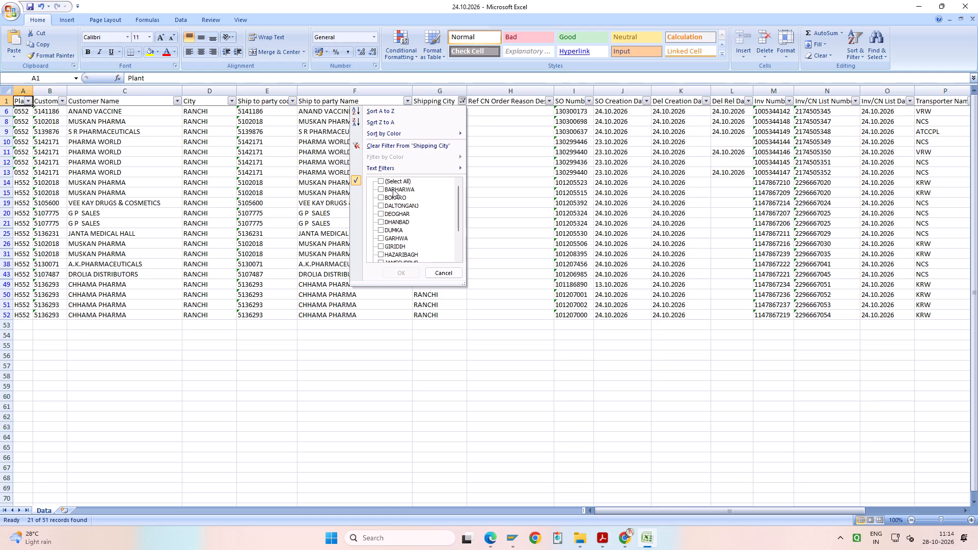
left_click(393, 189)
left_click(403, 270)
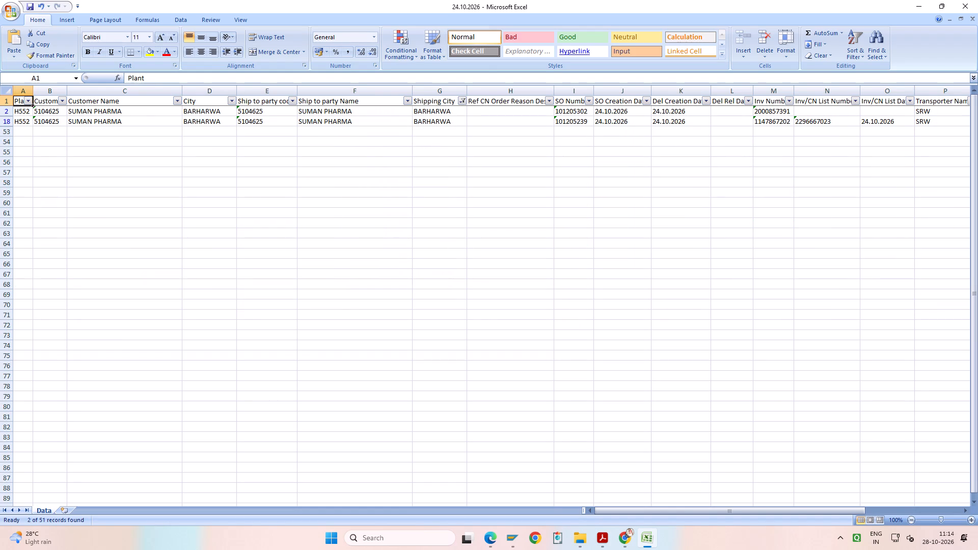
left_click(448, 100)
key("ctrl+Right")
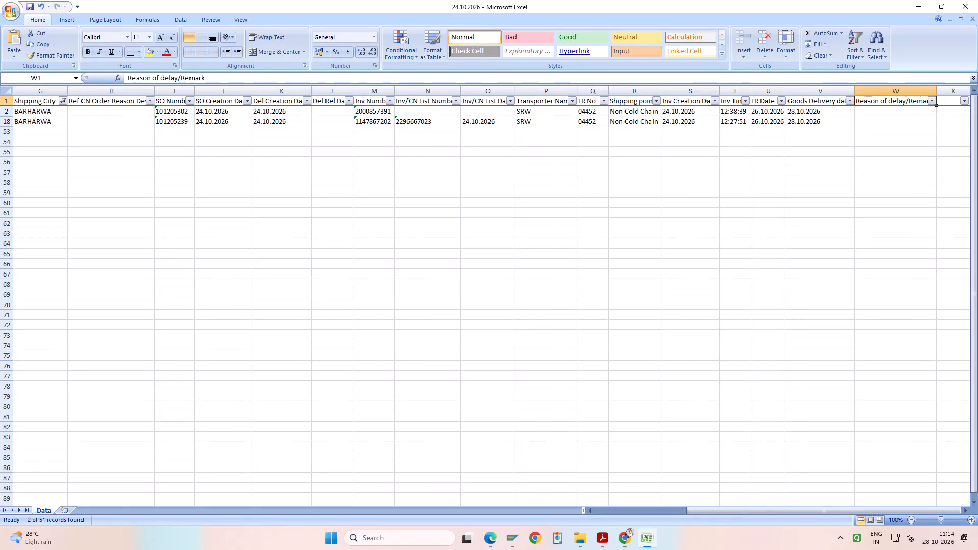
key("ctrl+Left")
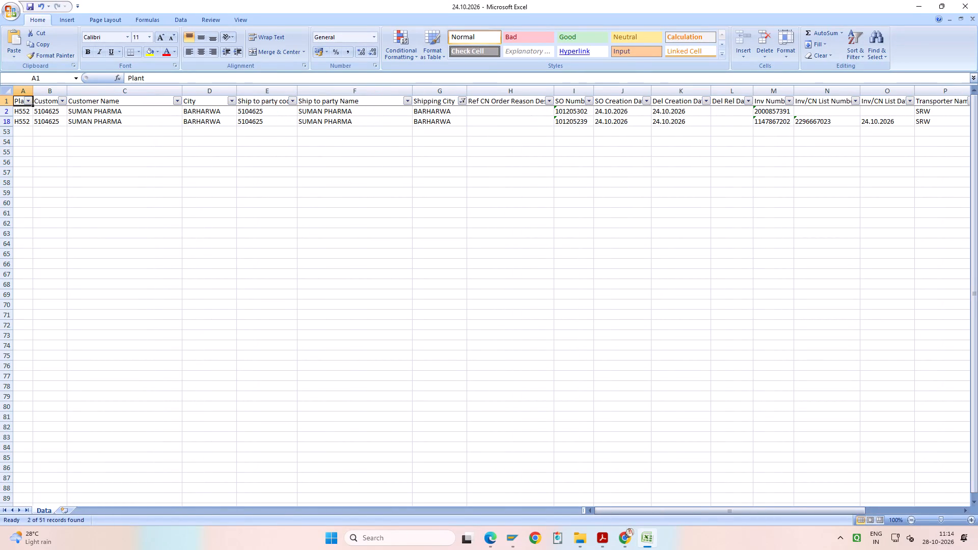
Filter Shipping City to all cities except BARHARWA, JAMESHDPUR and RANCHI, and go to the delivery date columns.
left_click(459, 101)
left_click(400, 188)
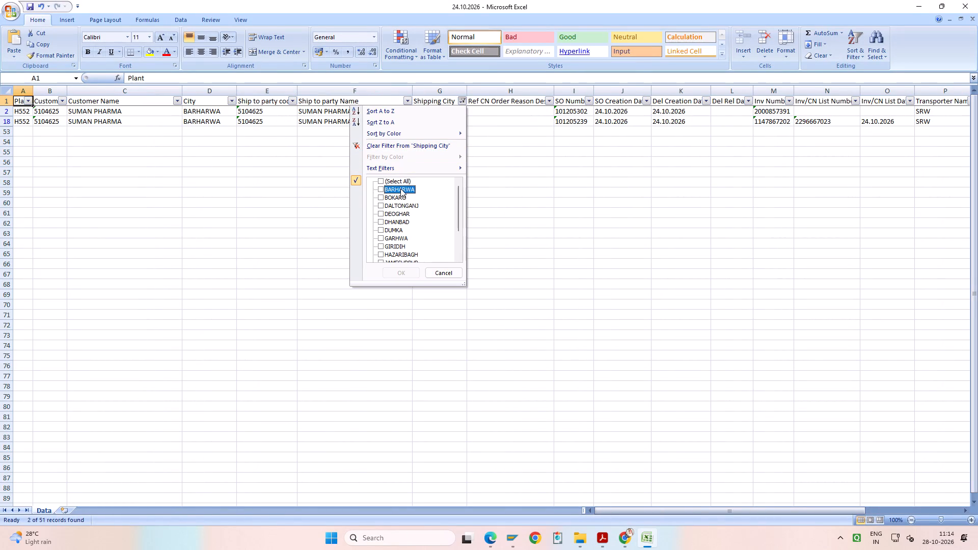
left_click(400, 182)
left_click(401, 191)
scroll(407, 237, "down", 7)
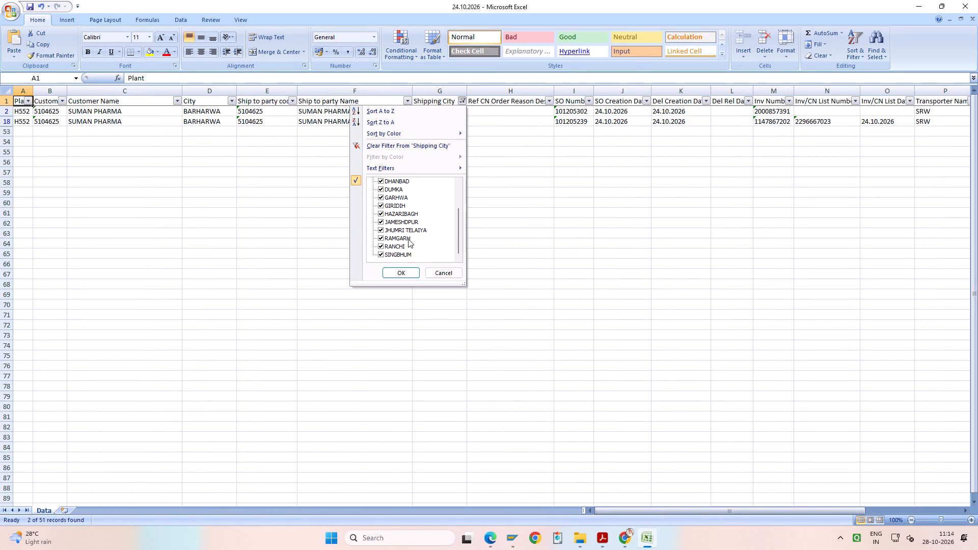
scroll(408, 239, "down", 2)
left_click(398, 221)
left_click(394, 246)
left_click(402, 270)
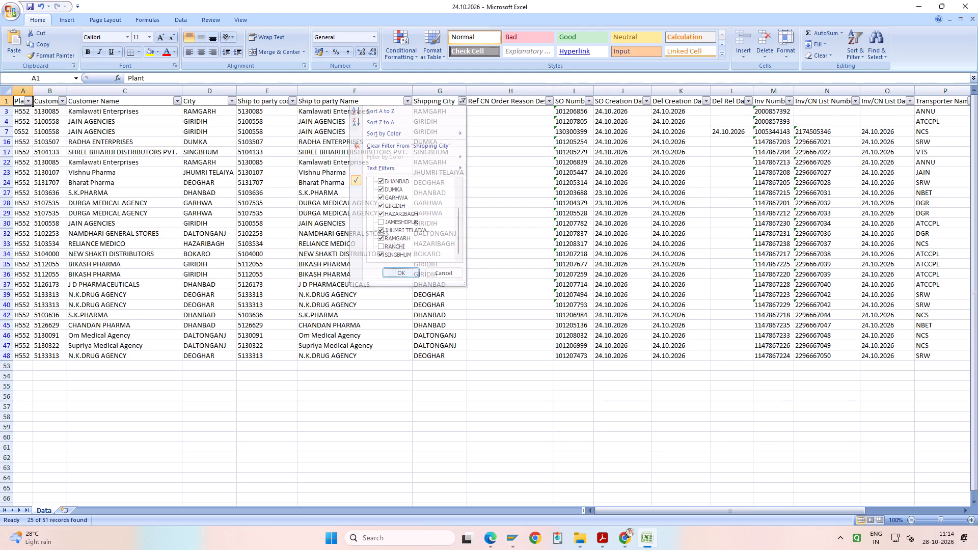
scroll(403, 275, "up", 5)
left_click(440, 96)
key("ctrl+Right")
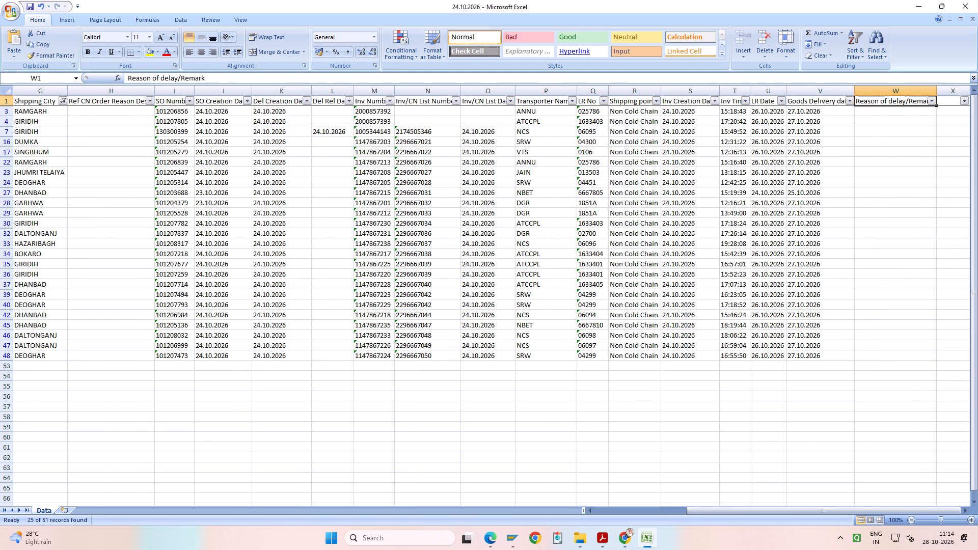
Filter LR Date to 24.10.2026 for the remaining cities to check their Goods Delivery dates.
left_click(779, 100)
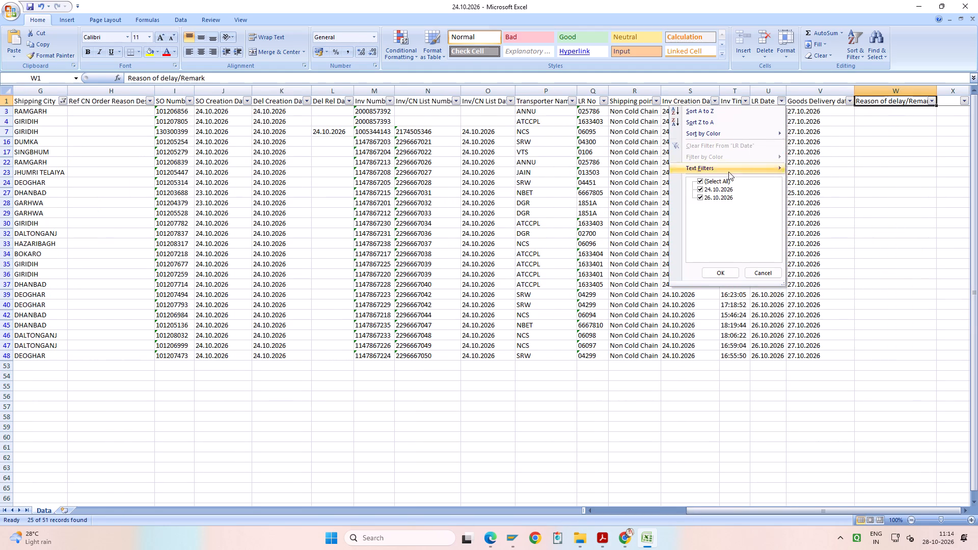
left_click(717, 183)
left_click(724, 191)
left_click(727, 272)
scroll(781, 255, "up", 5)
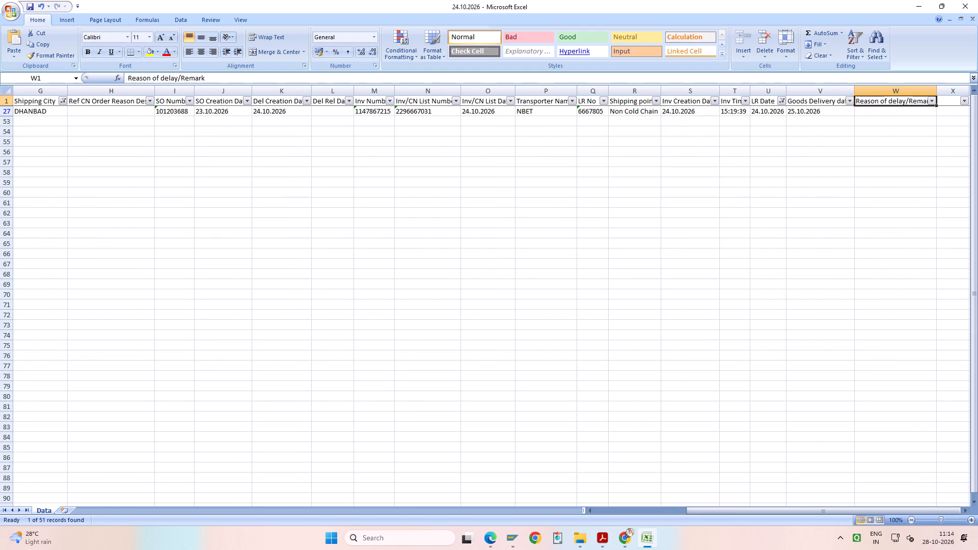
Switch the LR Date filter to 26.10.2026 only and check the remaining cities' Goods Delivery date values.
left_click(782, 99)
left_click(719, 192)
left_click(720, 198)
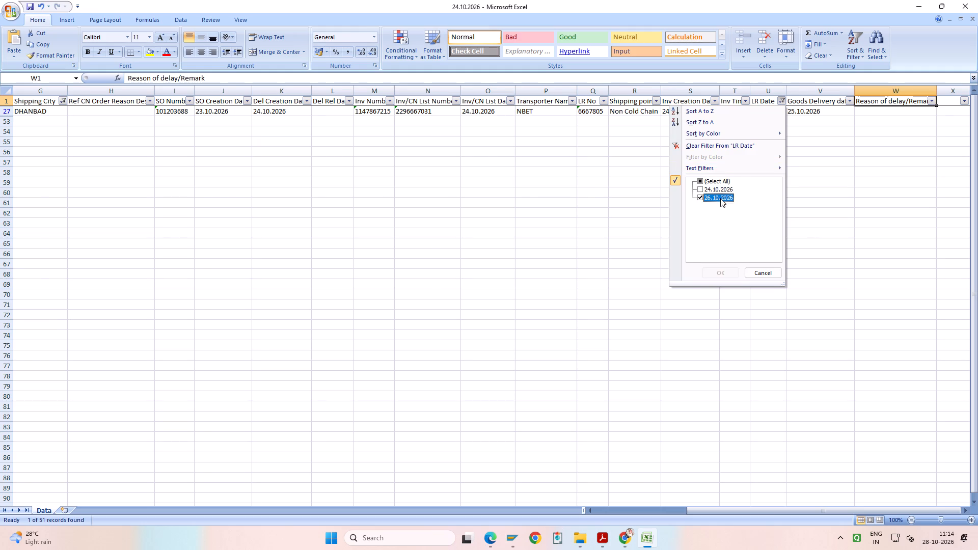
left_click(730, 273)
scroll(785, 258, "up", 5)
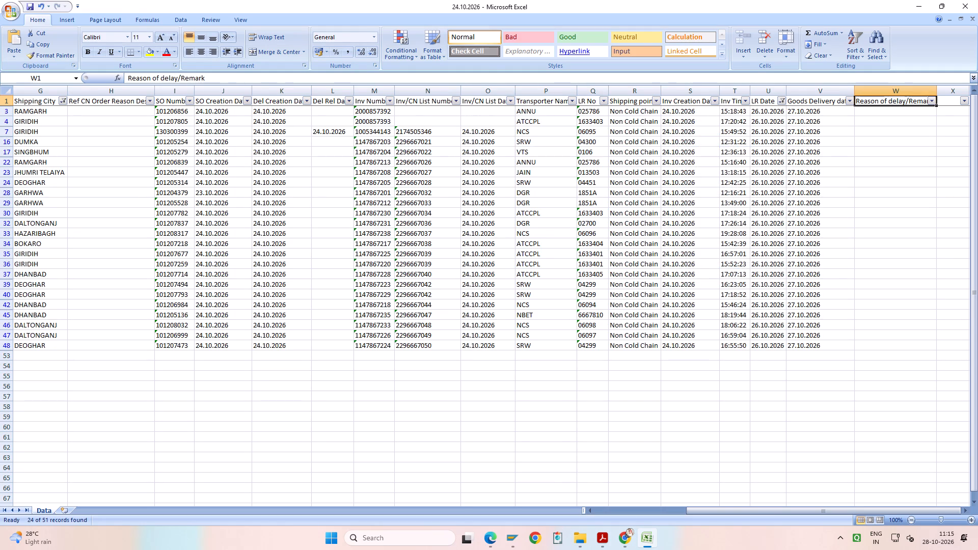
left_click(850, 102)
left_click(865, 128)
Reset the LR Date filter to show all dates for the remaining cities.
left_click(782, 101)
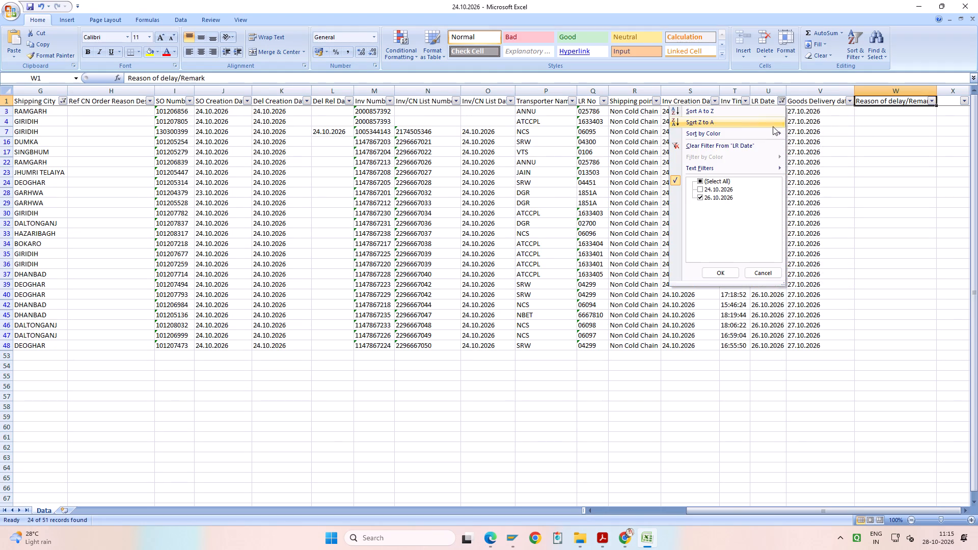
left_click(713, 181)
left_click(713, 272)
scroll(713, 272, "up", 5)
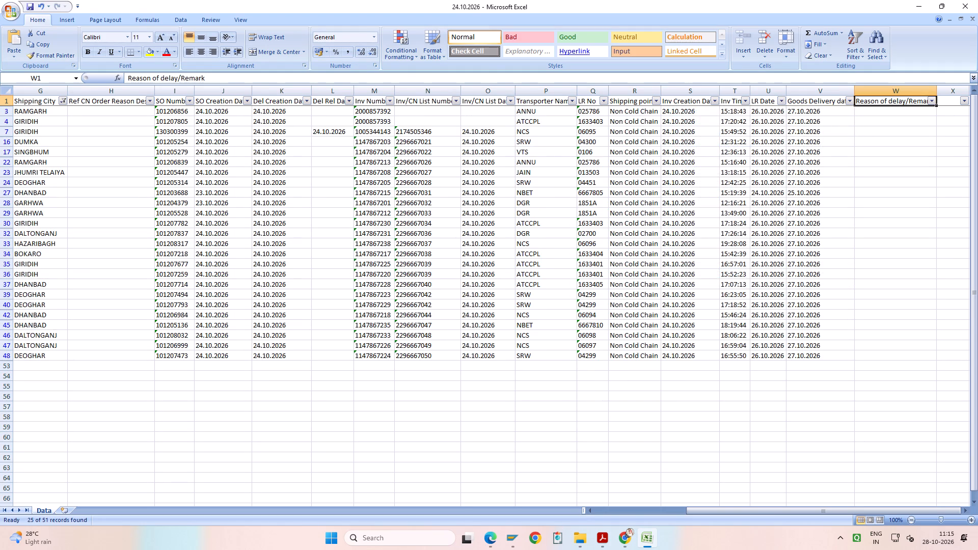
Save the 24.10.2026 workbook from the start of its header row.
left_click(804, 107)
key("ctrl+Up")
key("ctrl+Left")
key("ctrl+s")
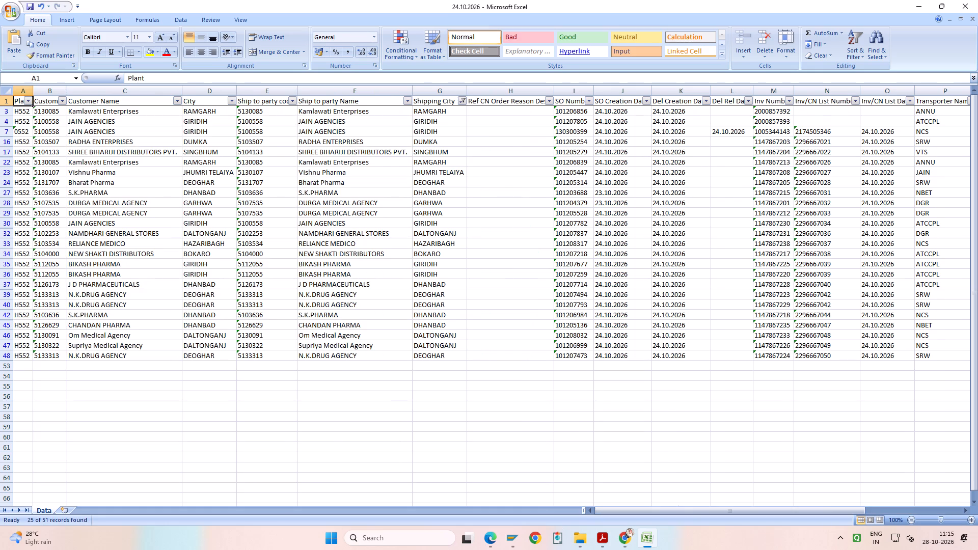
Reset the Shipping City filter to show all cities and look over the Goods Delivery dates of the whole list.
left_click(466, 98)
left_click(402, 179)
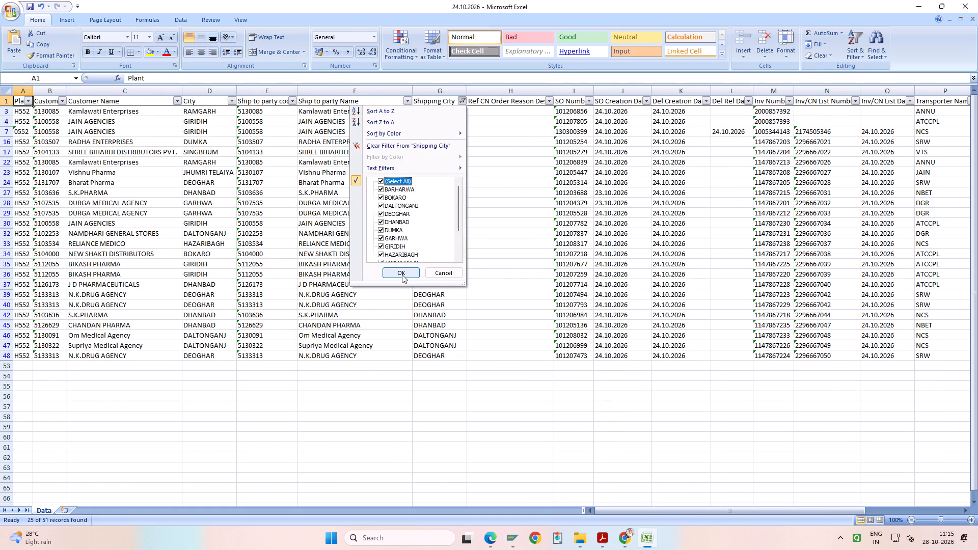
left_click(402, 274)
scroll(402, 274, "up", 12)
left_click(440, 102)
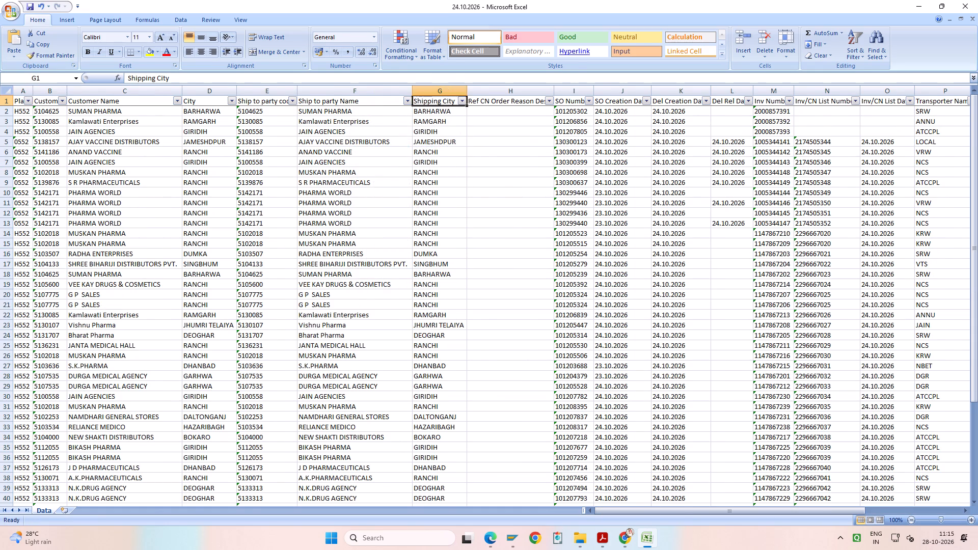
key("ctrl+Right")
scroll(891, 217, "down", 9)
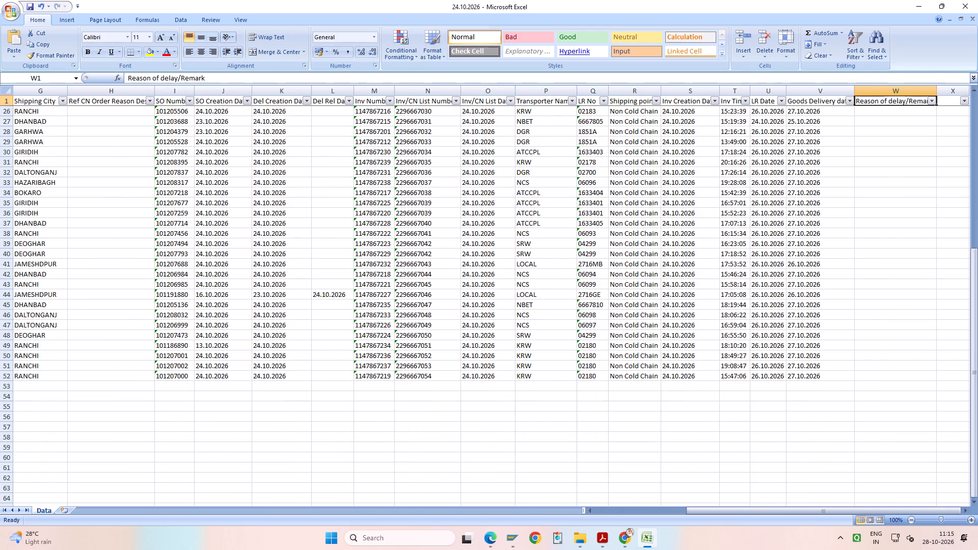
scroll(835, 258, "up", 18)
left_click(825, 102)
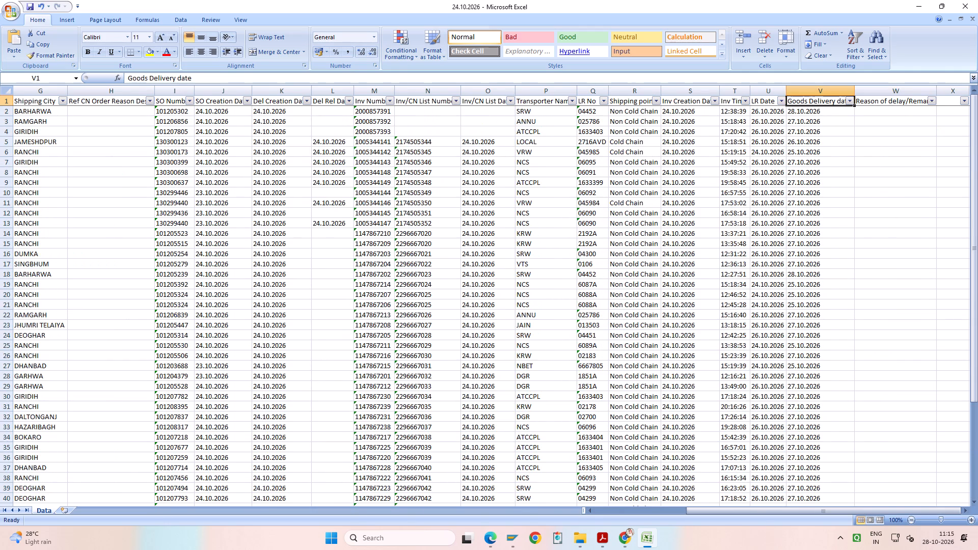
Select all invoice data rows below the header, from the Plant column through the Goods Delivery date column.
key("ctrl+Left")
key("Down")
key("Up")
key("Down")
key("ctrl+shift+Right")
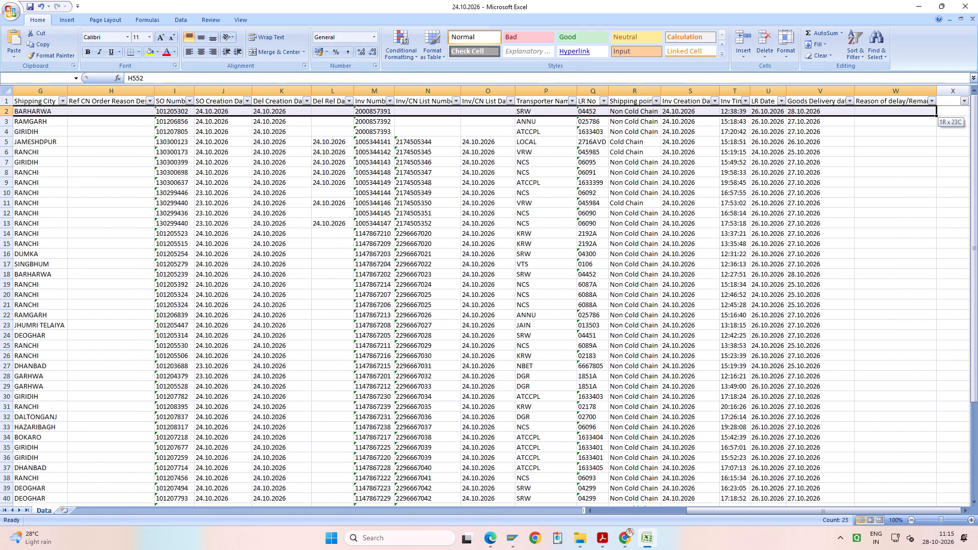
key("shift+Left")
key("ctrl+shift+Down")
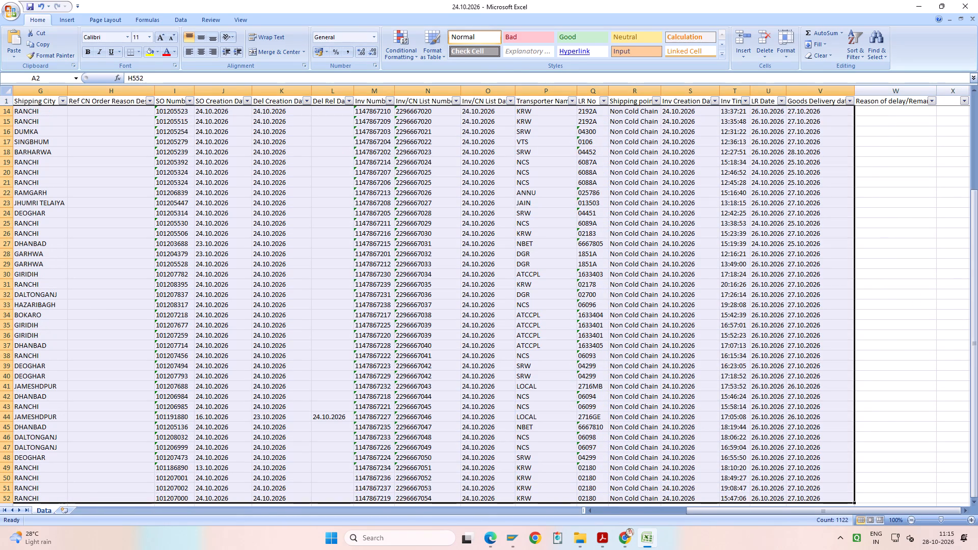
Open the GOODS DELIVERY FORMAT workbook from the desktop.
key("super+d")
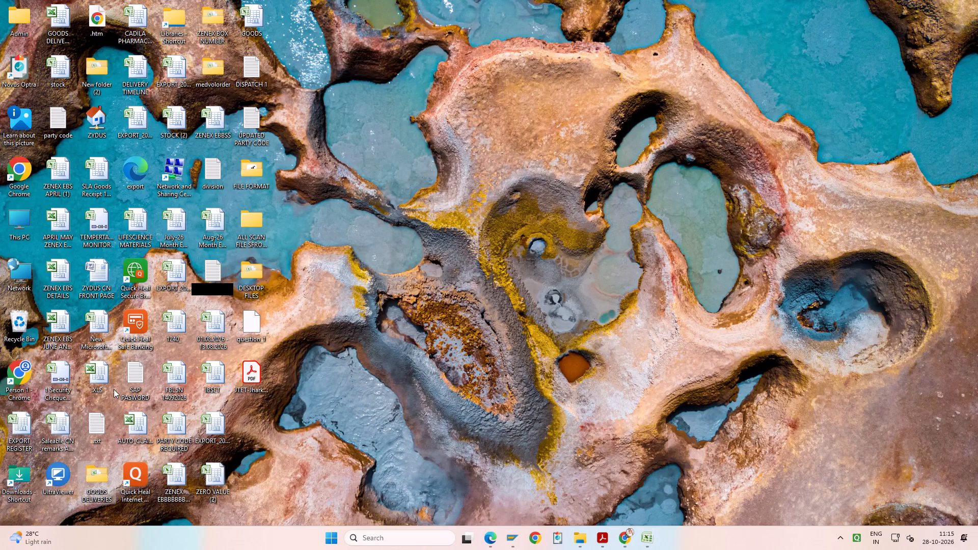
left_click(60, 20)
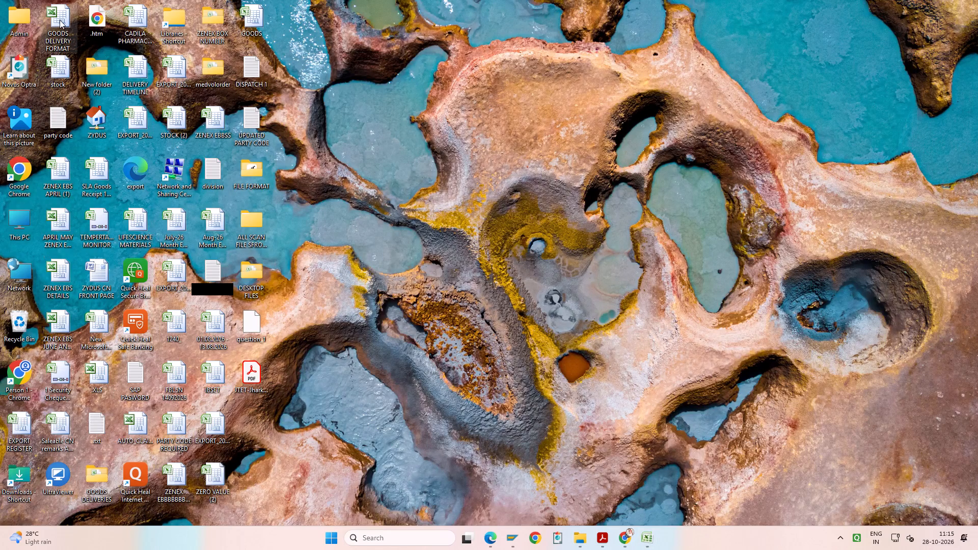
double_click(60, 20)
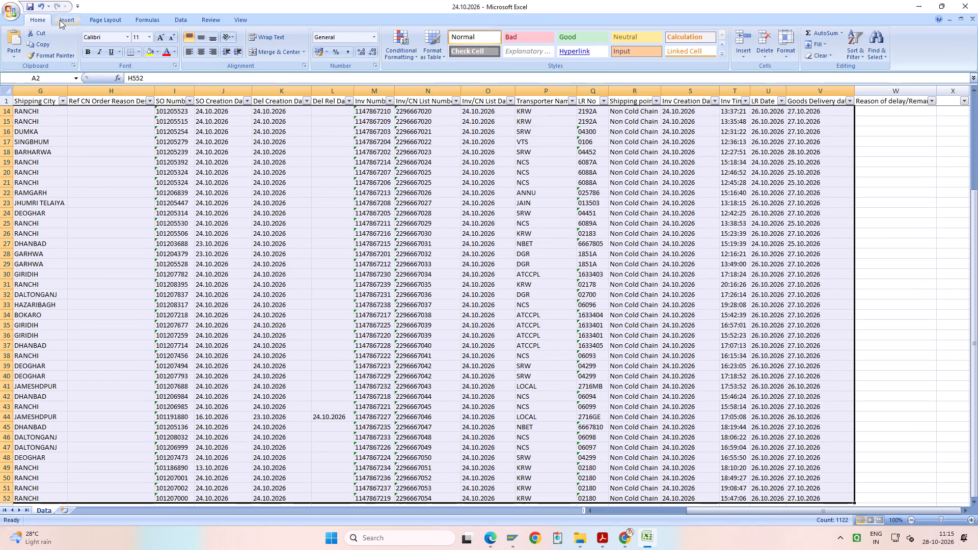
left_click(438, 293)
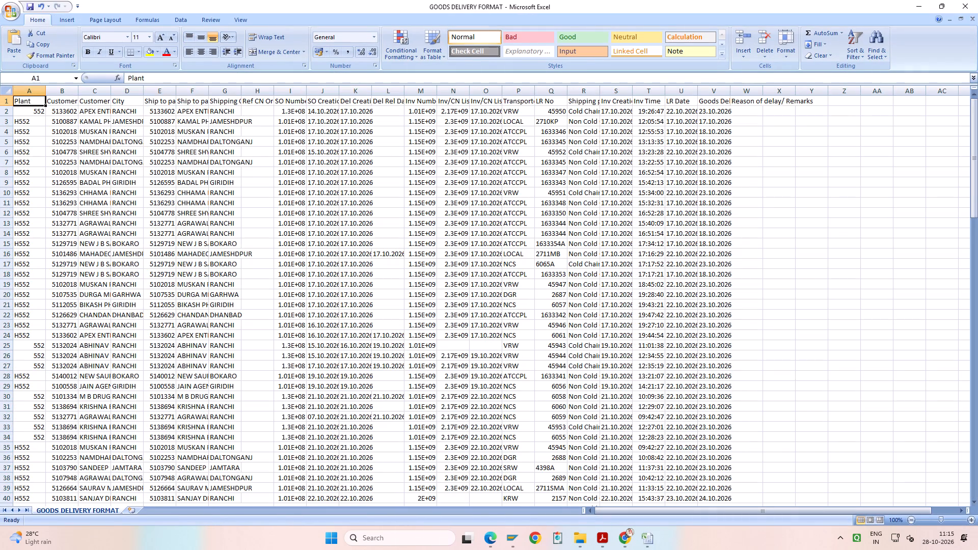
Delete all old data rows below the header in GOODS DELIVERY FORMAT, from Plant through Goods Delivery date.
left_click_drag(25, 113, 724, 478)
key("ctrl+shift+Down")
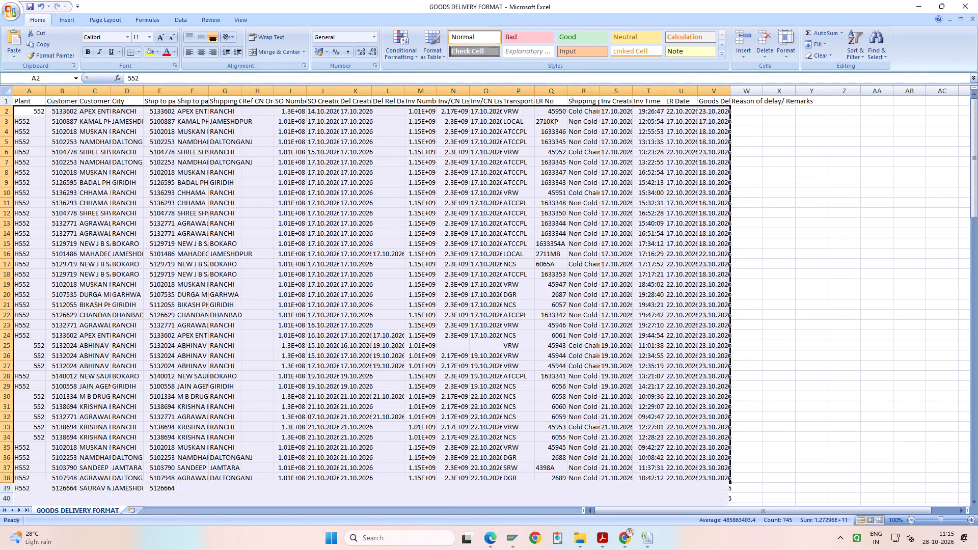
key("Delete")
Copy all 24.10.2026 data rows, Plant through Goods Delivery date, into GOODS DELIVERY FORMAT starting at cell A2.
left_click(645, 535)
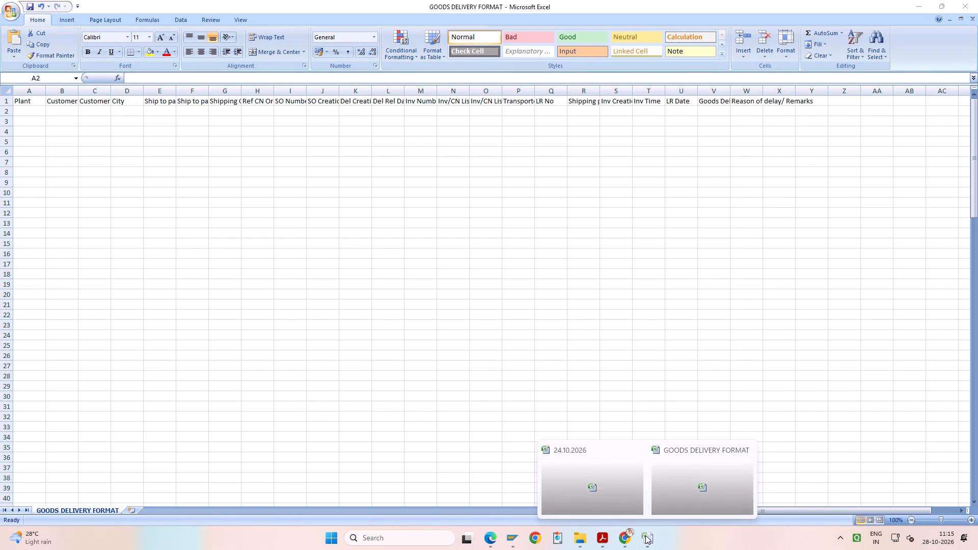
left_click(614, 515)
key("ctrl+Left")
key("Up")
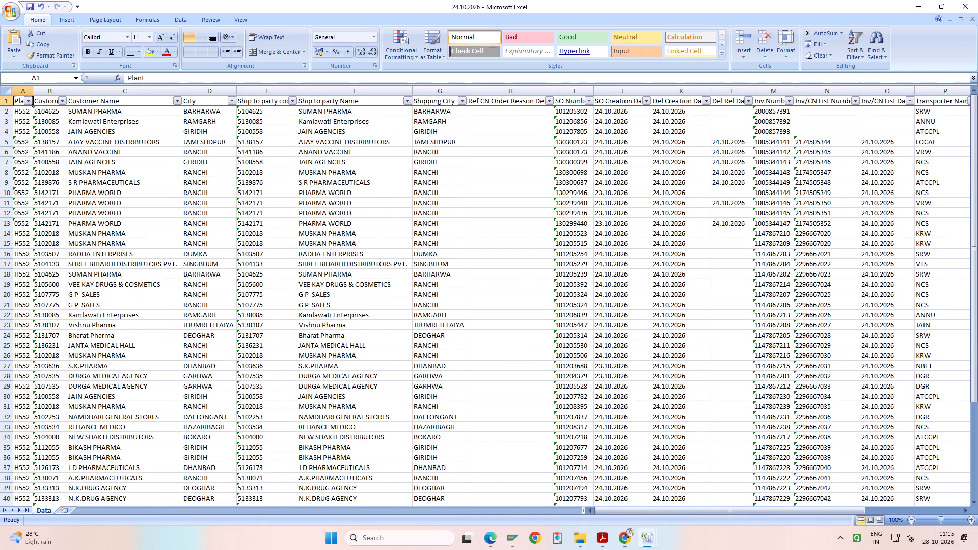
key("Down")
key("ctrl+shift+Right")
key("shift+Left")
key("ctrl+shift+Down")
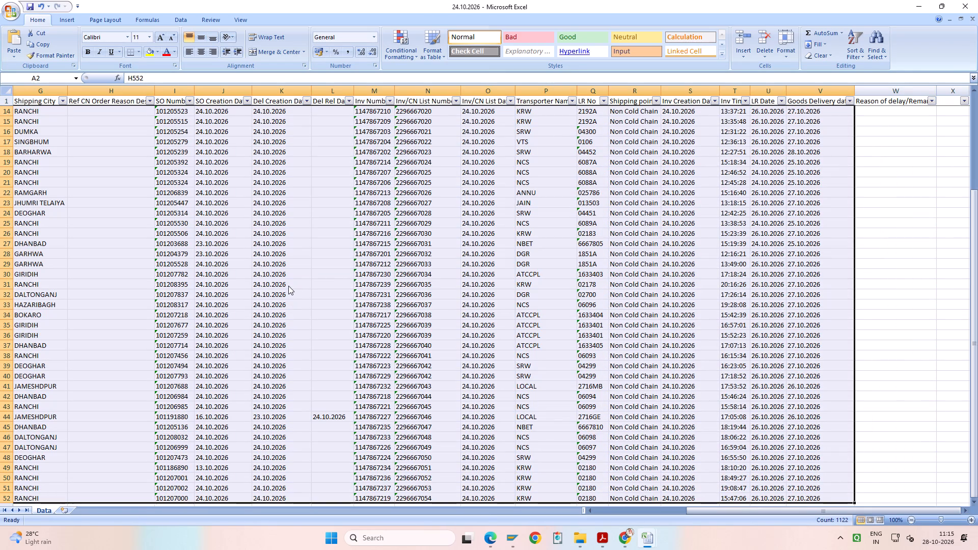
key("ctrl+c")
left_click(649, 541)
left_click(691, 497)
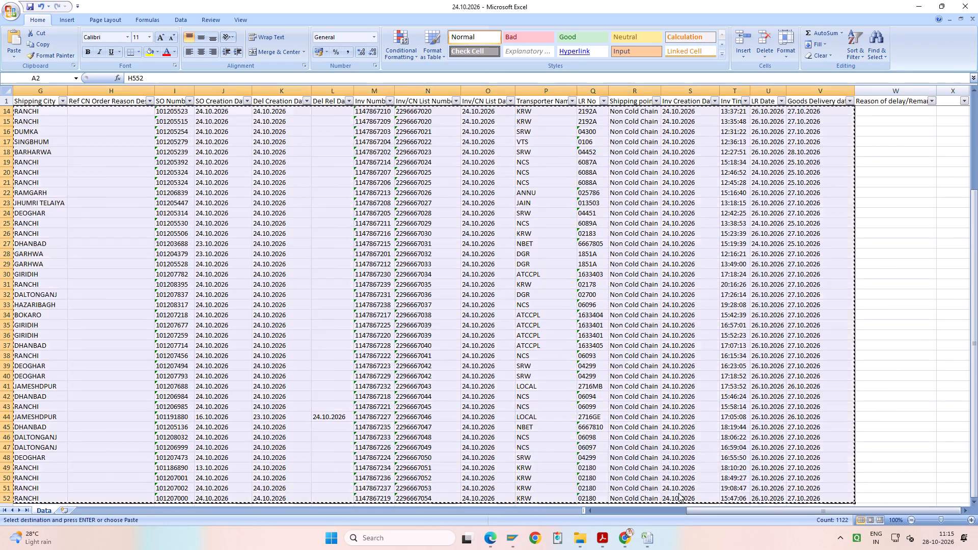
left_click(39, 109)
key("ctrl+v")
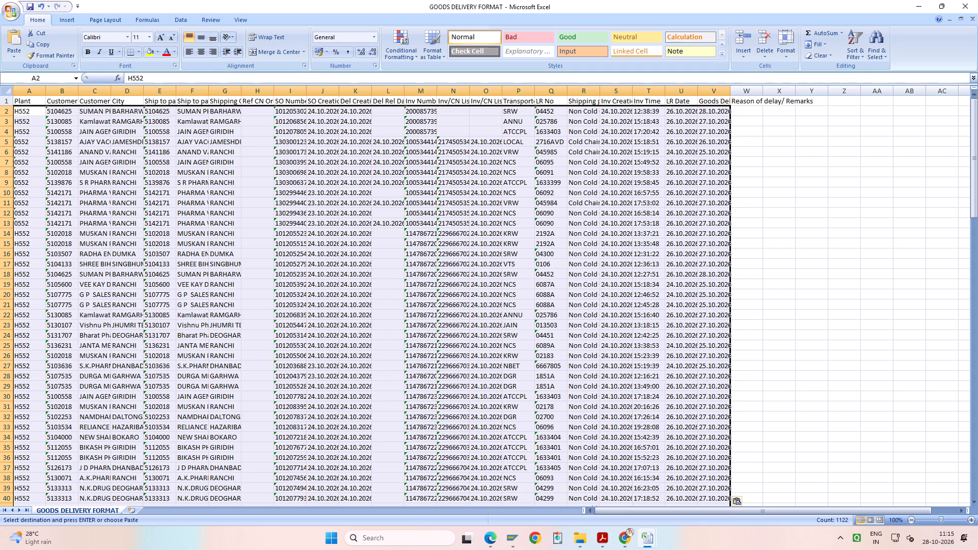
Save GOODS DELIVERY FORMAT, keeping its Text (Tab delimited) format.
key("ctrl+s")
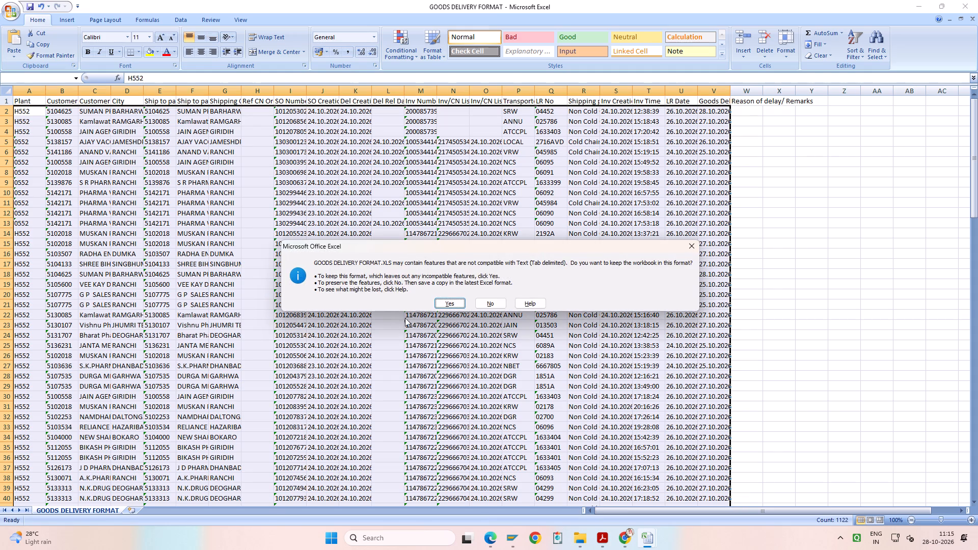
left_click(461, 305)
Switch to SAP, create a new session and start the delivery tracking upload transaction zupload_dd.
left_click(515, 536)
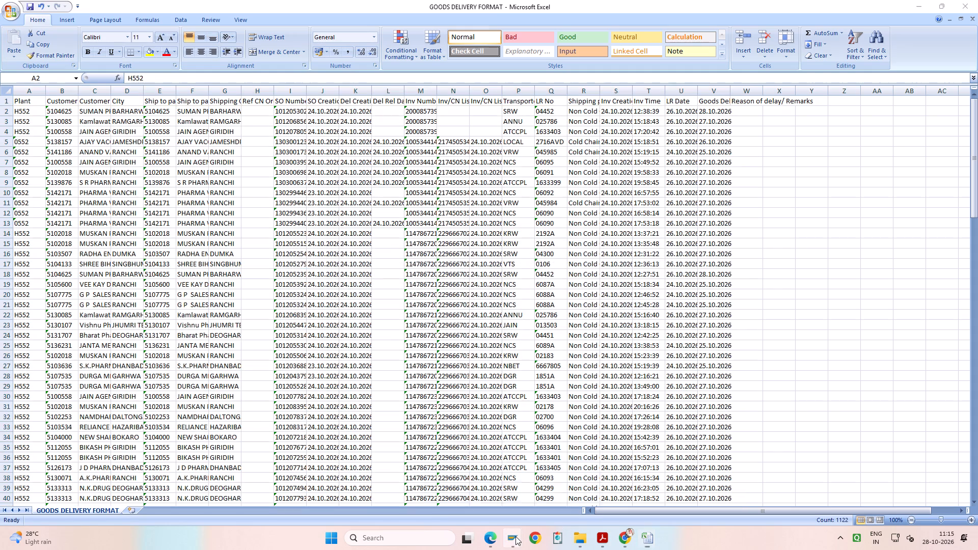
left_click(539, 468)
left_click(262, 26)
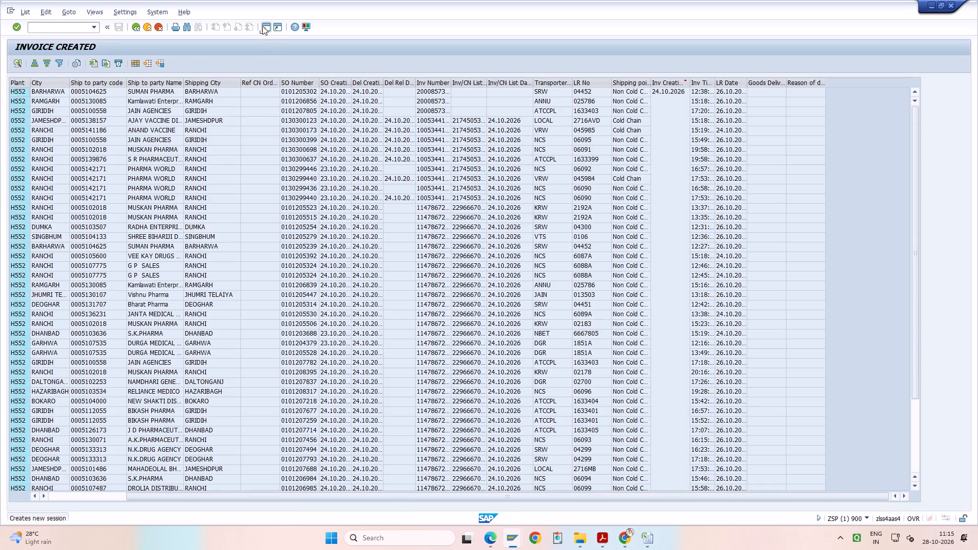
left_click(52, 28)
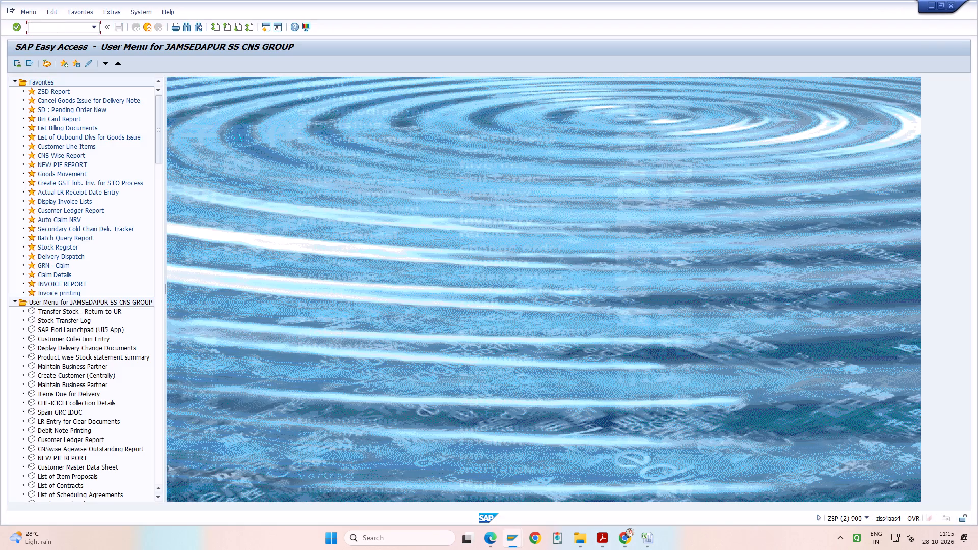
type("/nupload_dd")
key("Return")
type("/nzupload_dd")
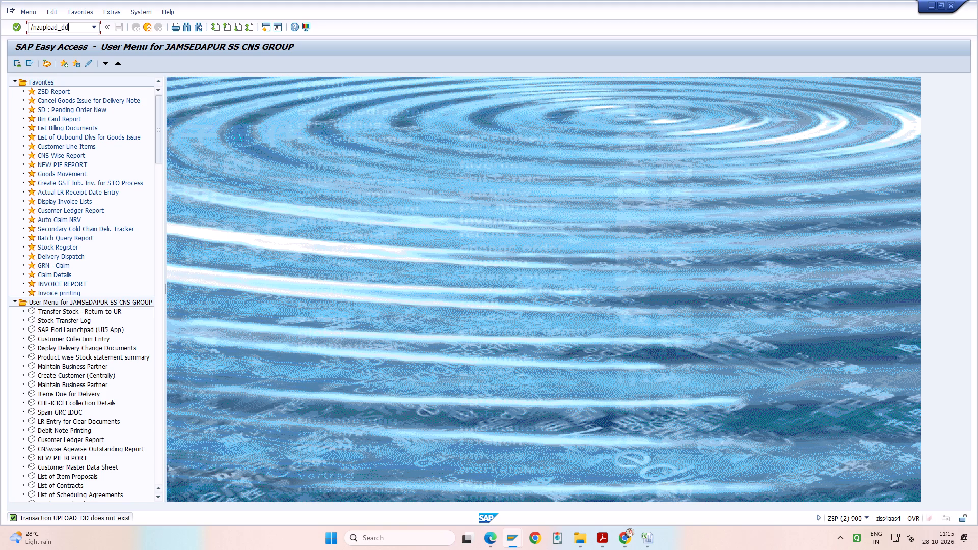
key("Return")
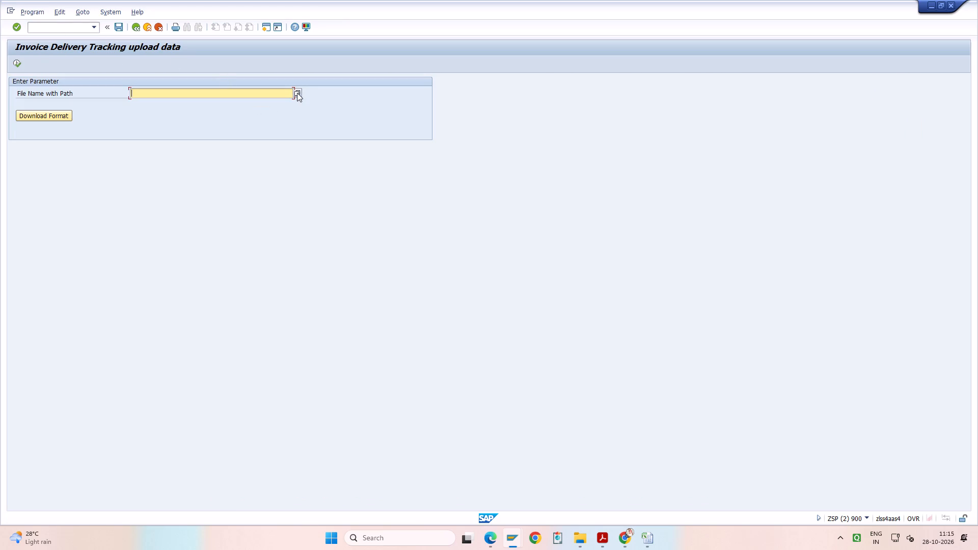
Open the file selection for File Name with Path in the Invoice Delivery Tracking upload.
left_click(297, 93)
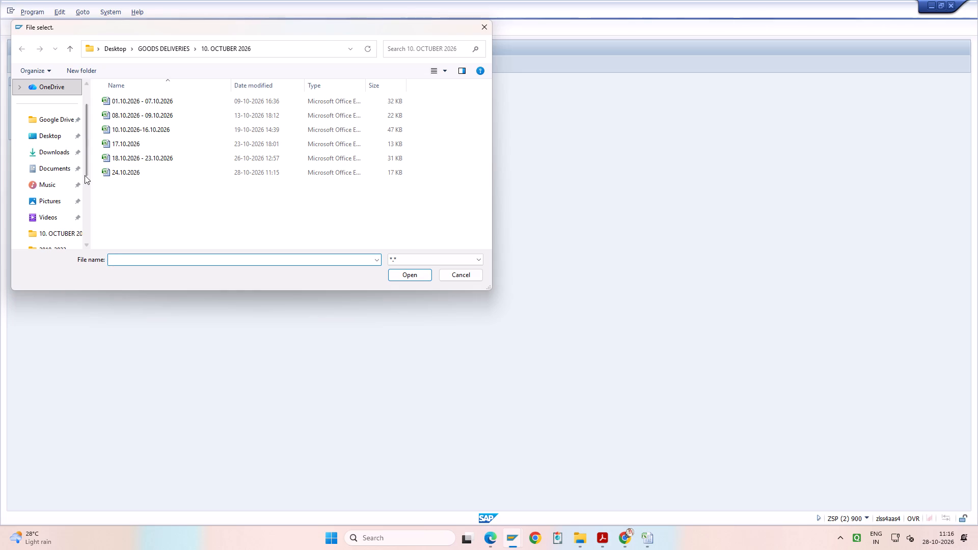
Choose the GOODS DELIVERY FORMAT.XLS file on the Desktop as the upload file.
left_click(61, 140)
scroll(162, 108, "up", 4)
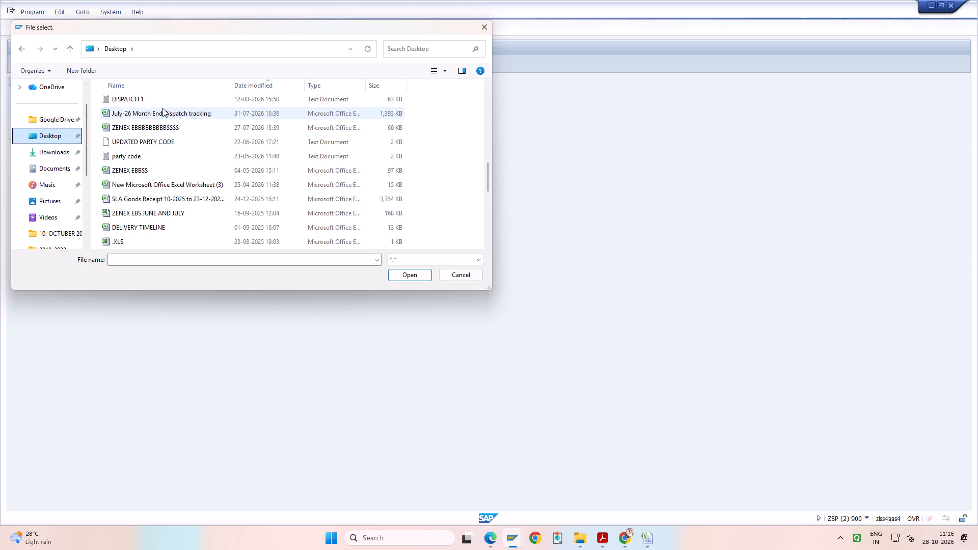
scroll(162, 108, "up", 19)
double_click(194, 101)
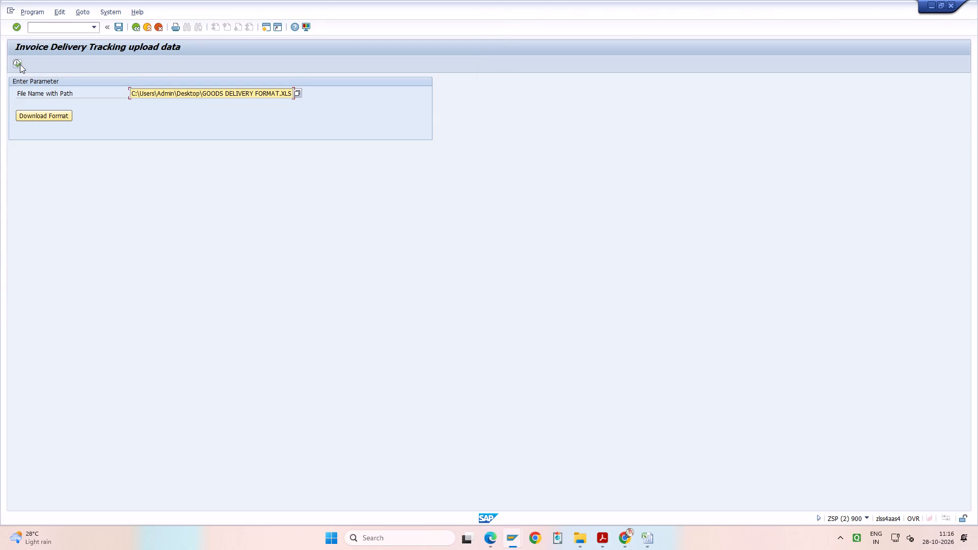
Execute the Invoice Delivery Tracking upload and grant SAP access to the GOODS DELIVERY FORMAT.XLS file.
left_click(20, 64)
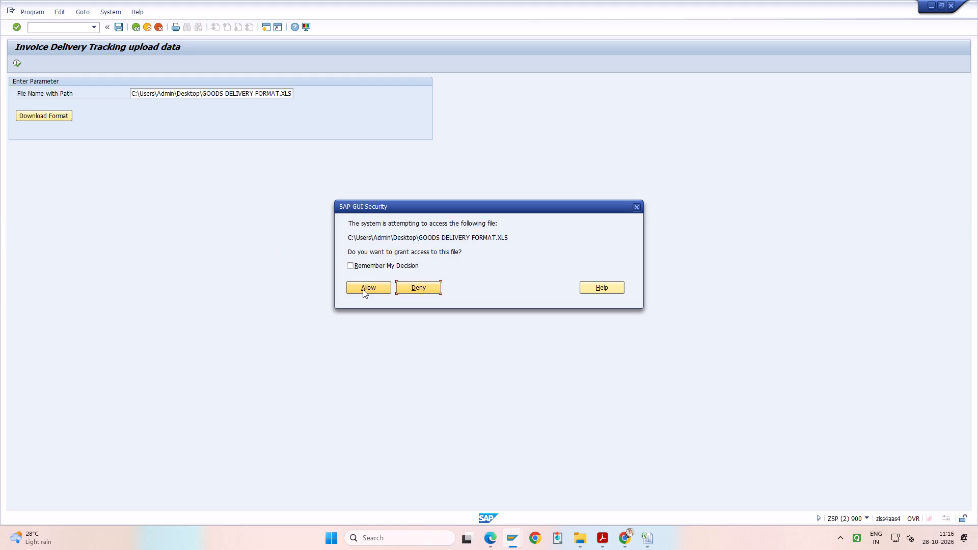
left_click(363, 289)
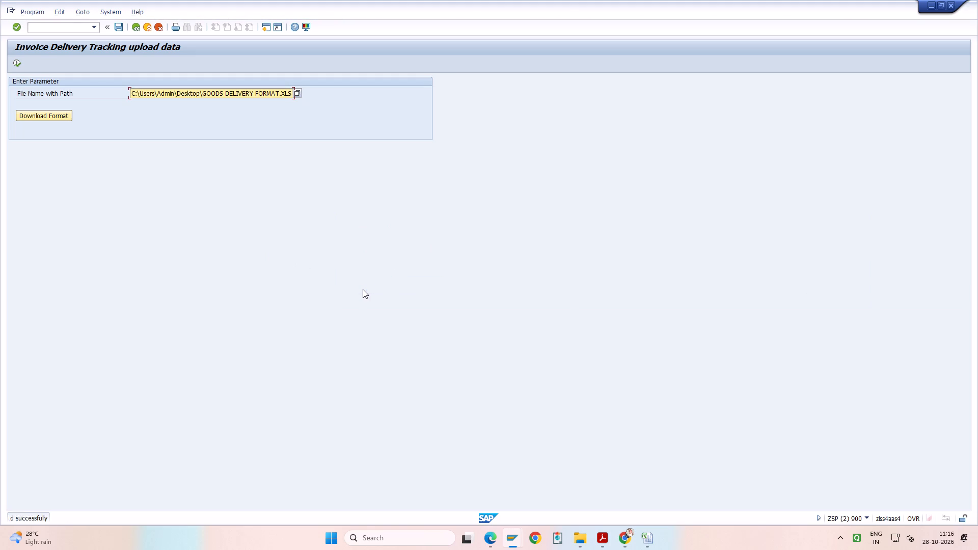
Switch to the INVOICE CREATED session, return to its selection screen and rerun the report.
key("alt+Tab")
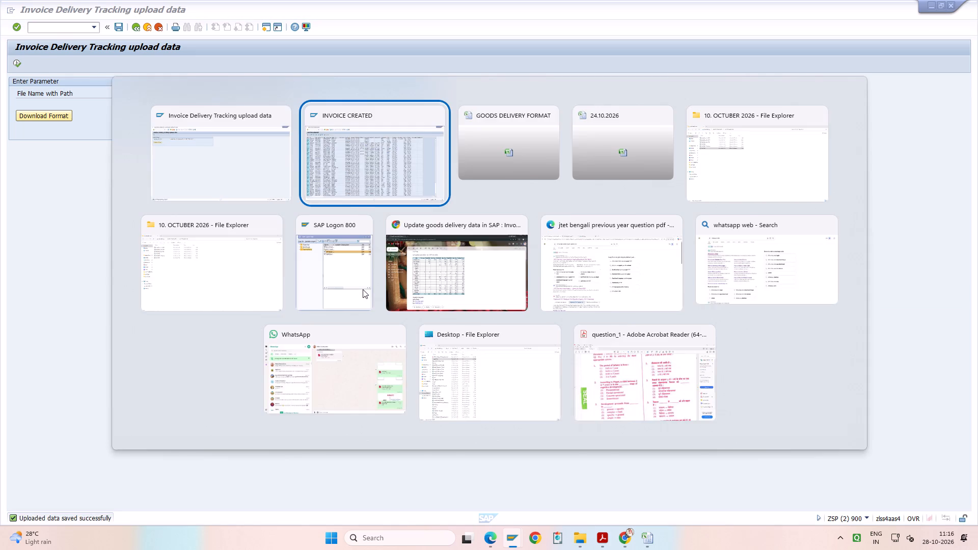
key("F3")
key("F8")
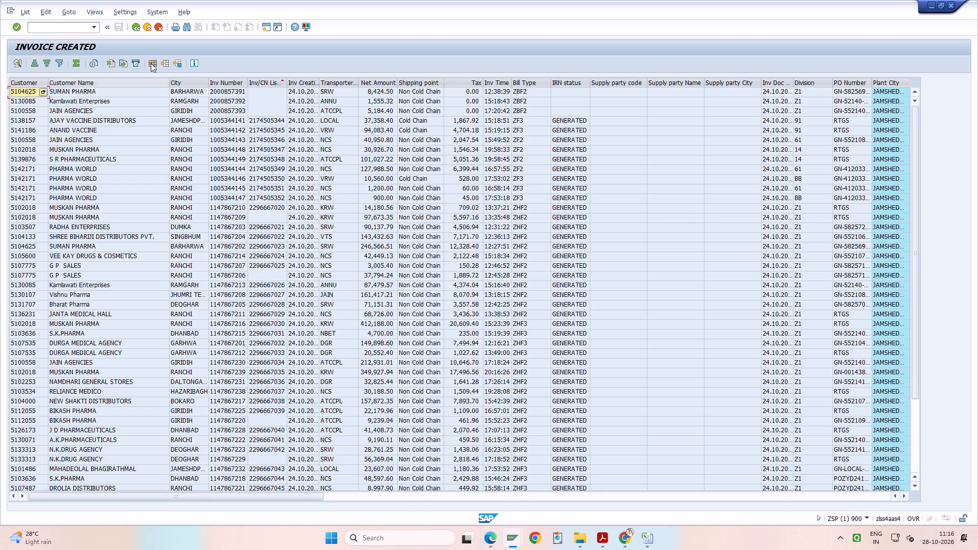
Open the layout selection for the INVOICE CREATED list and browse the saved layouts.
left_click(167, 64)
left_click_drag(282, 241, 280, 147)
scroll(149, 213, "down", 3)
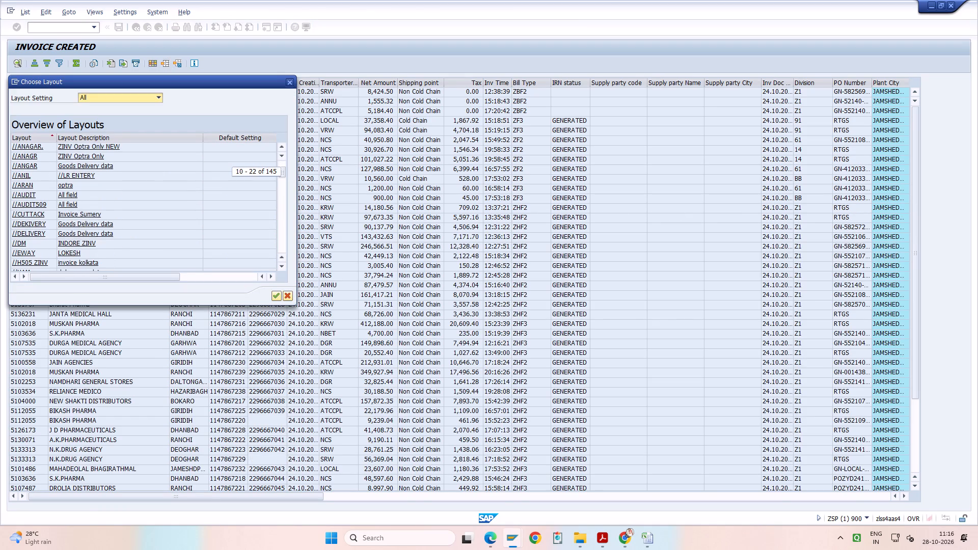
Apply the //DELIVERY Goods Delivery data layout to the 24.10.2026 invoice list and check its Goods Delivery dates.
left_click(127, 234)
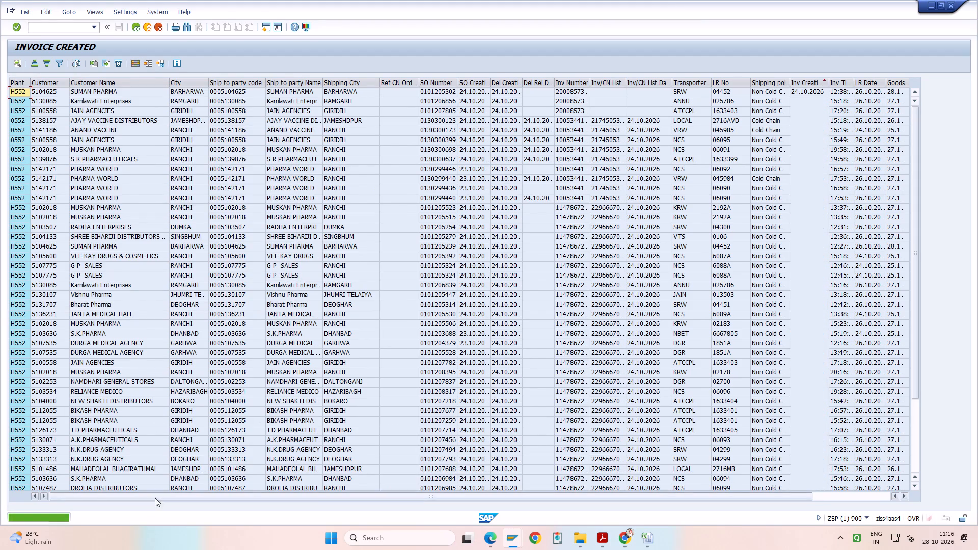
left_click_drag(159, 497, 555, 499)
scroll(743, 187, "up", 5)
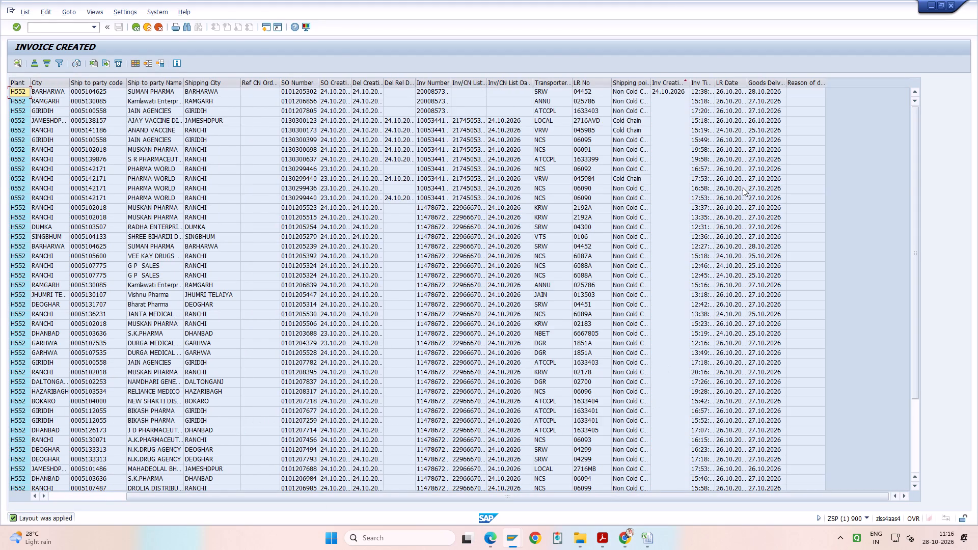
scroll(743, 187, "down", 14)
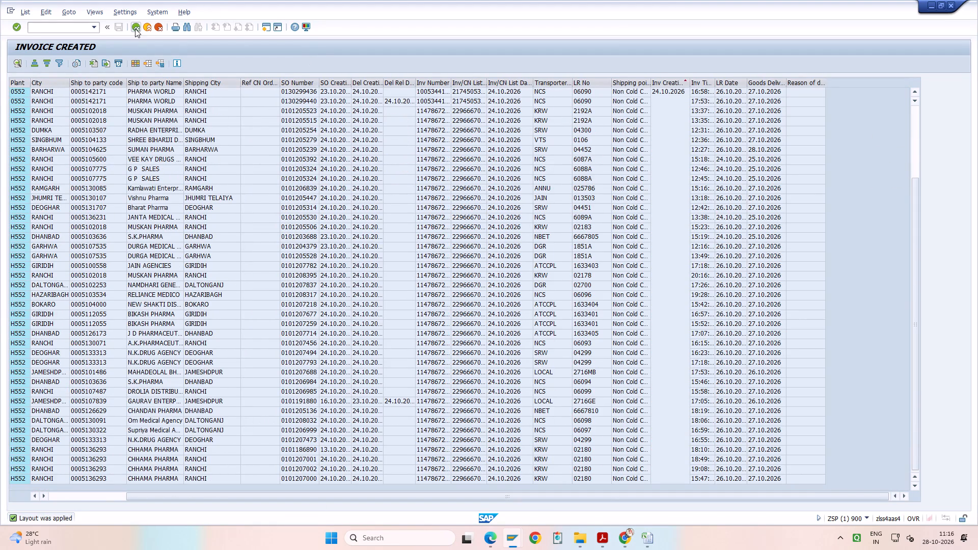
Return to the Invoice Created selection, set the billing date to start at 01.10.2026 and run the report.
left_click(135, 29)
left_click(150, 118)
key("ctrl+a")
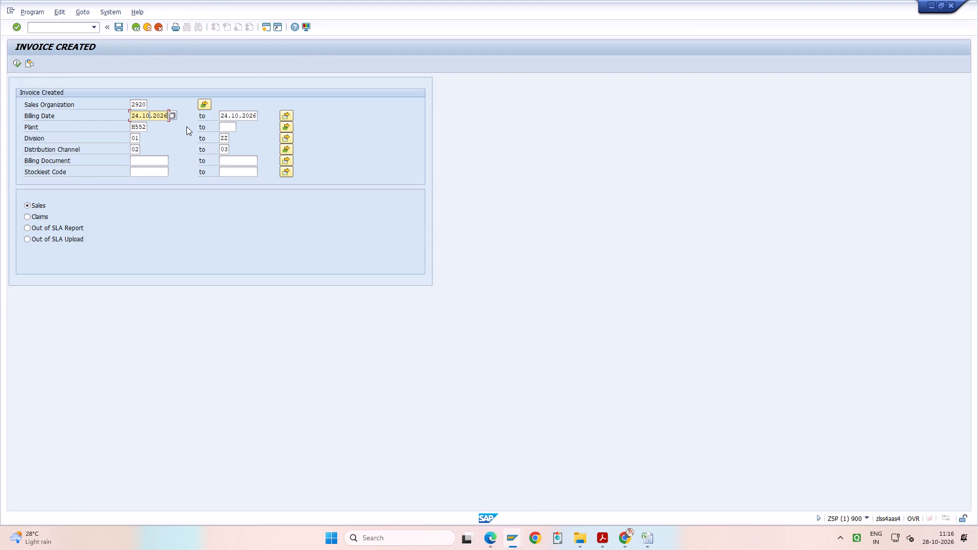
type("01.")
key("Down")
key("Return")
key("F8")
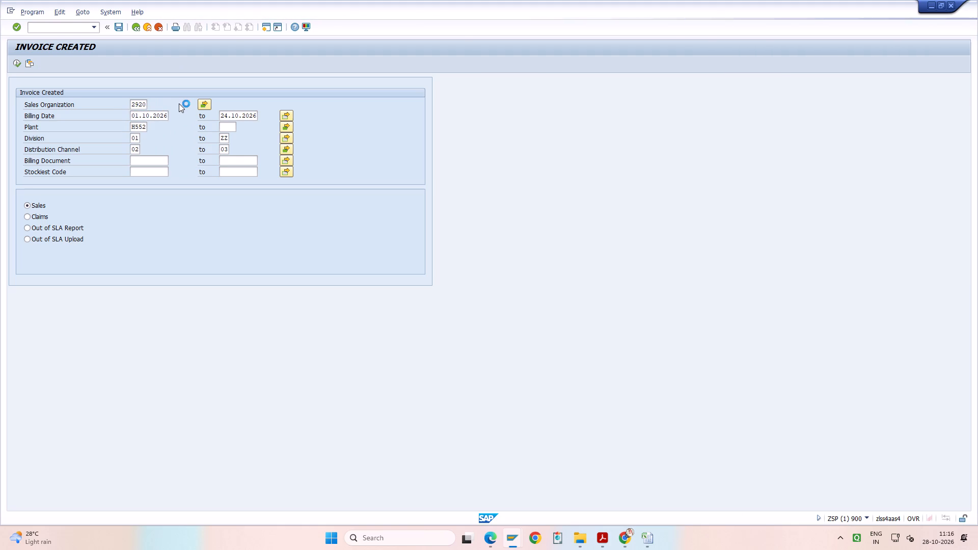
Apply the //DELIVERY Goods Delivery data layout to the invoice list for 01.10.2026 to 24.10.2026.
left_click(165, 62)
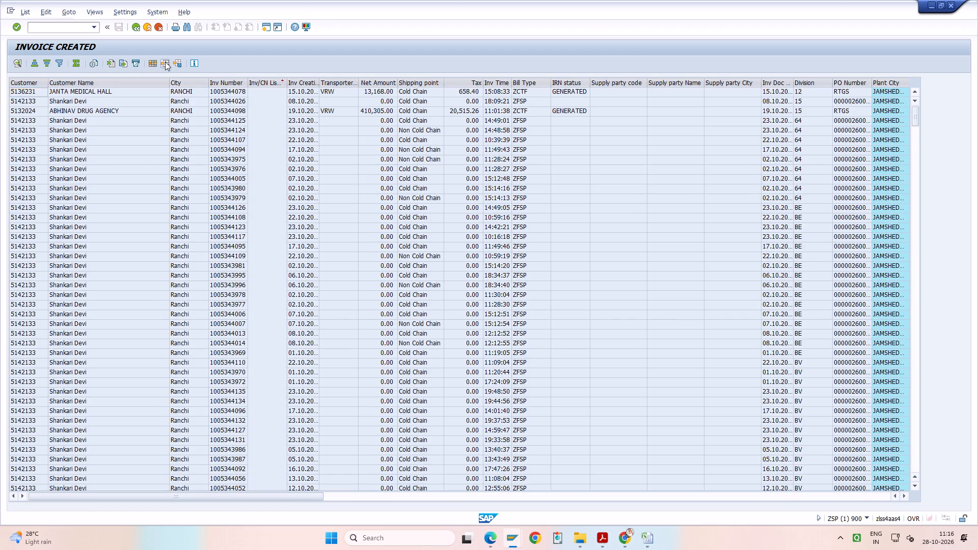
left_click_drag(283, 241, 279, 129)
scroll(167, 200, "down", 2)
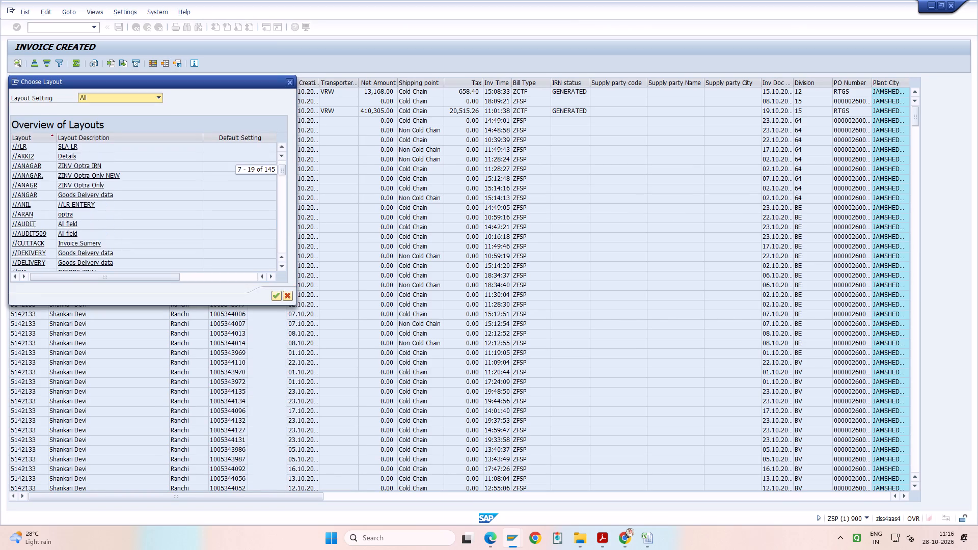
scroll(169, 200, "down", 1)
left_click(121, 231)
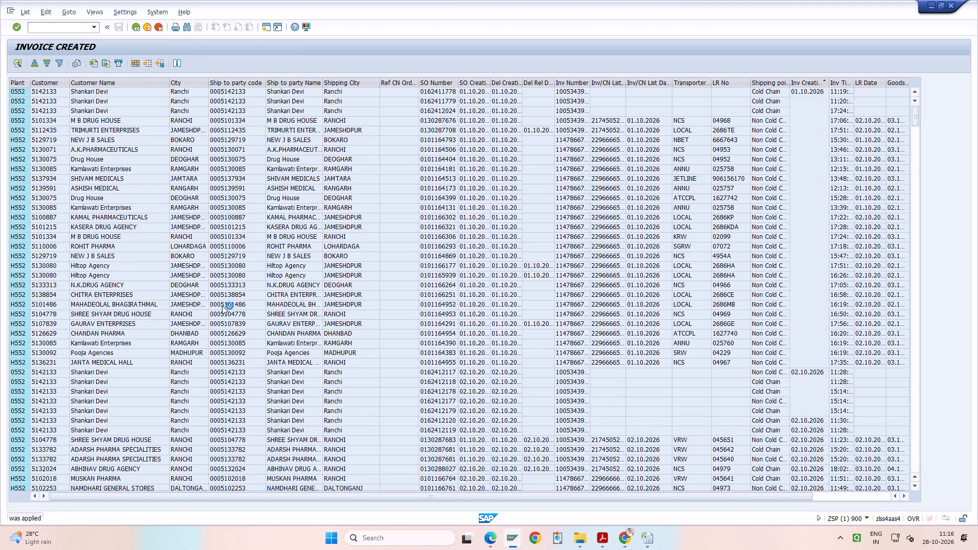
Examine the LR Date and Goods Delivery date columns down the October invoice list for missing entries.
left_click_drag(249, 498, 624, 497)
scroll(758, 382, "down", 5)
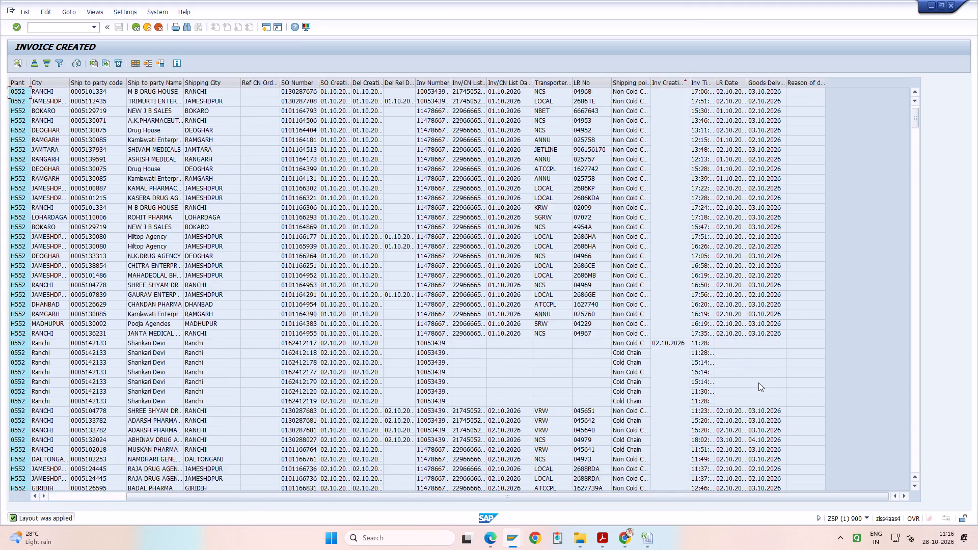
scroll(758, 382, "down", 20)
scroll(758, 382, "down", 5)
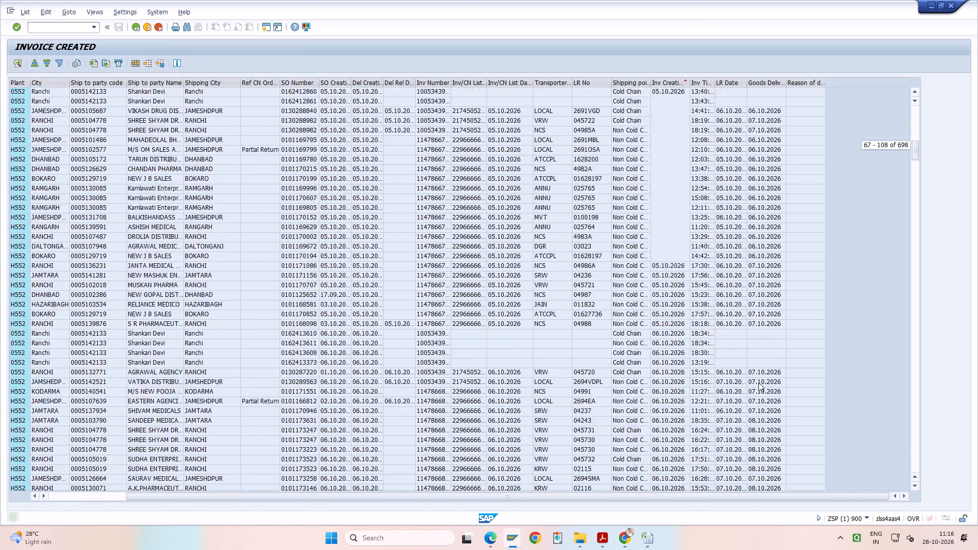
scroll(758, 382, "down", 20)
scroll(758, 382, "down", 10)
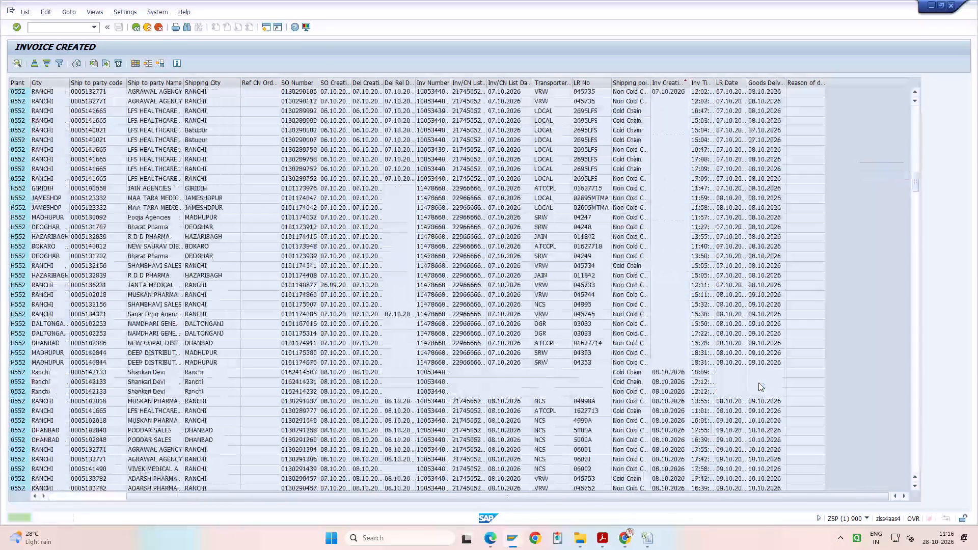
scroll(758, 382, "down", 20)
scroll(758, 382, "down", 10)
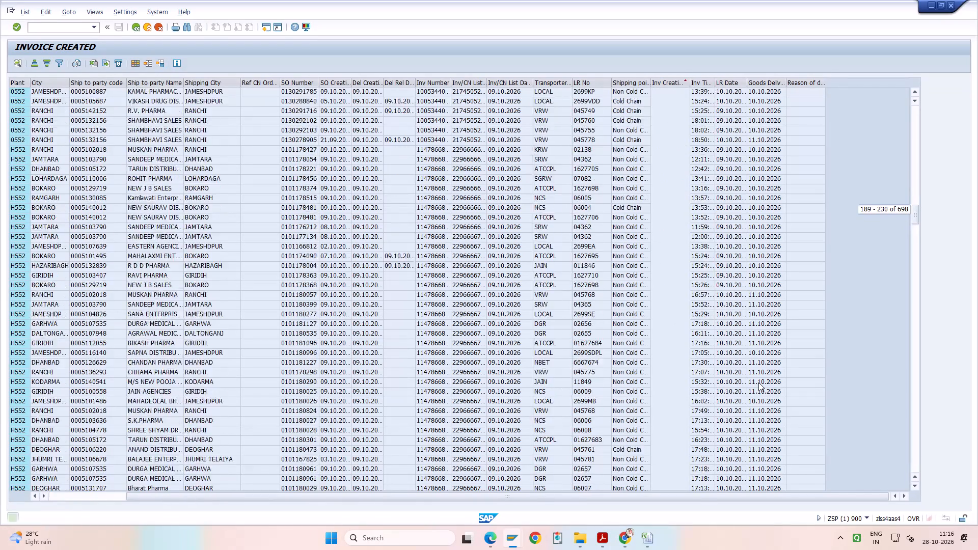
scroll(758, 382, "down", 20)
scroll(758, 382, "down", 11)
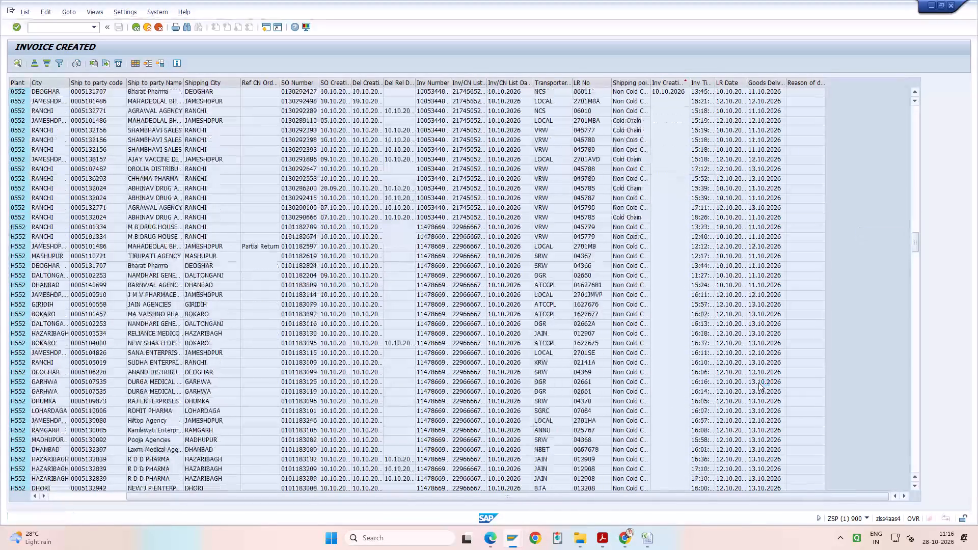
scroll(758, 382, "down", 12)
scroll(758, 382, "down", 17)
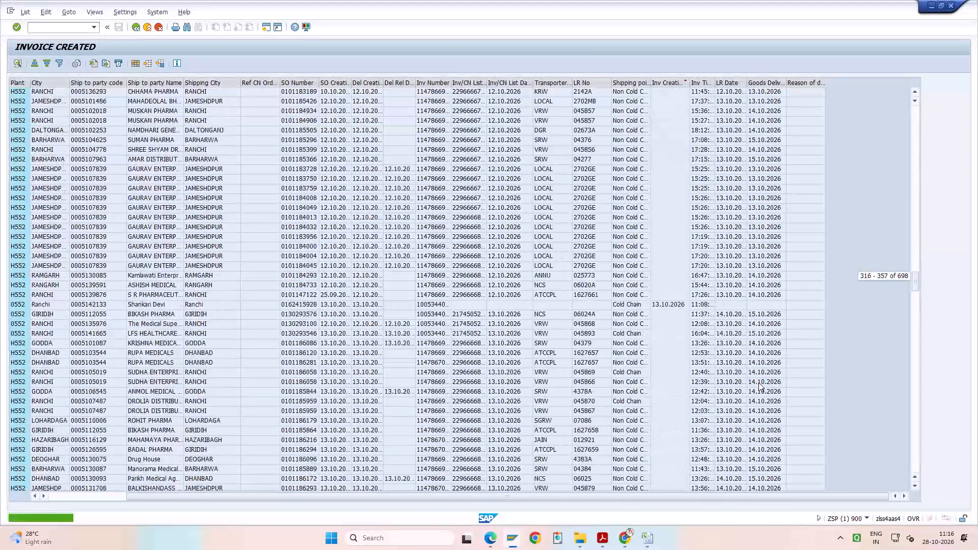
scroll(758, 382, "down", 15)
scroll(758, 382, "down", 7)
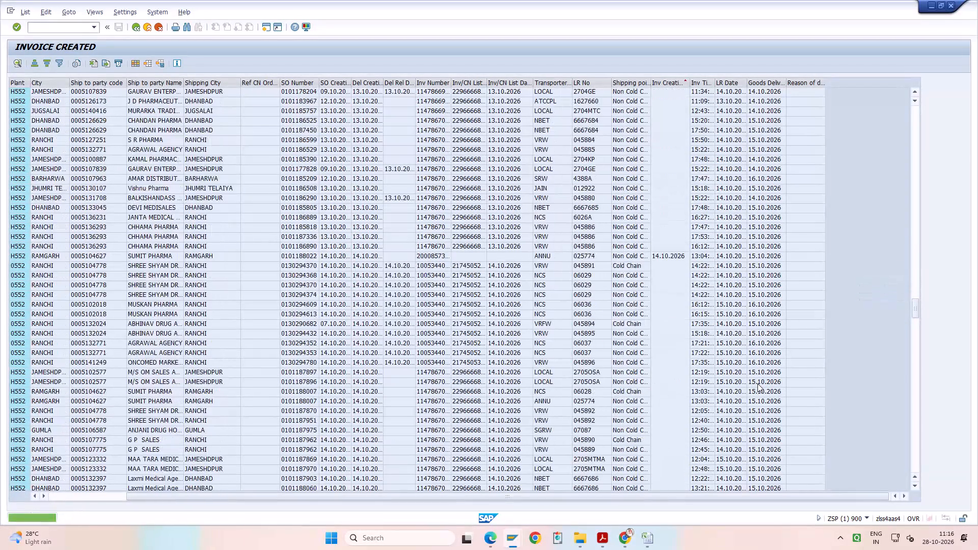
scroll(757, 383, "down", 11)
scroll(757, 383, "down", 16)
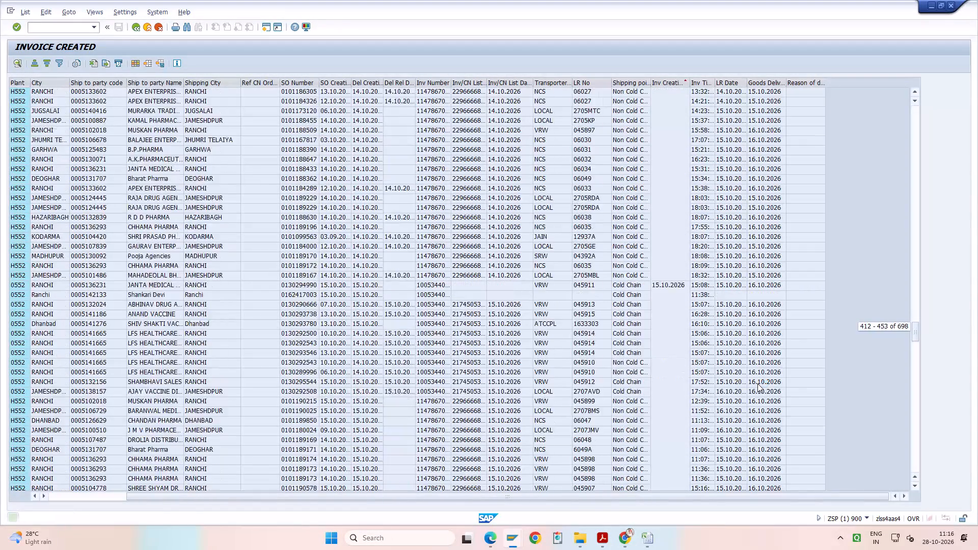
scroll(757, 383, "down", 16)
scroll(757, 383, "down", 12)
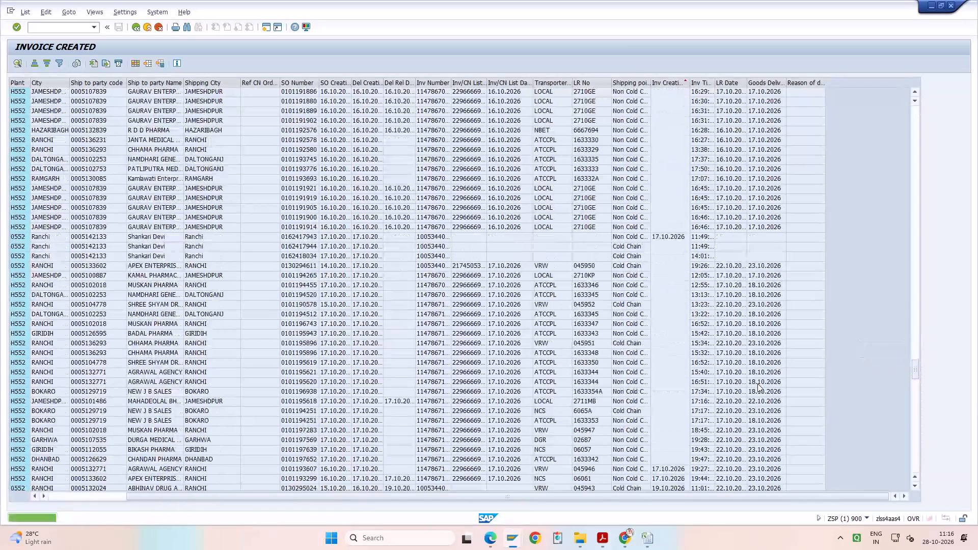